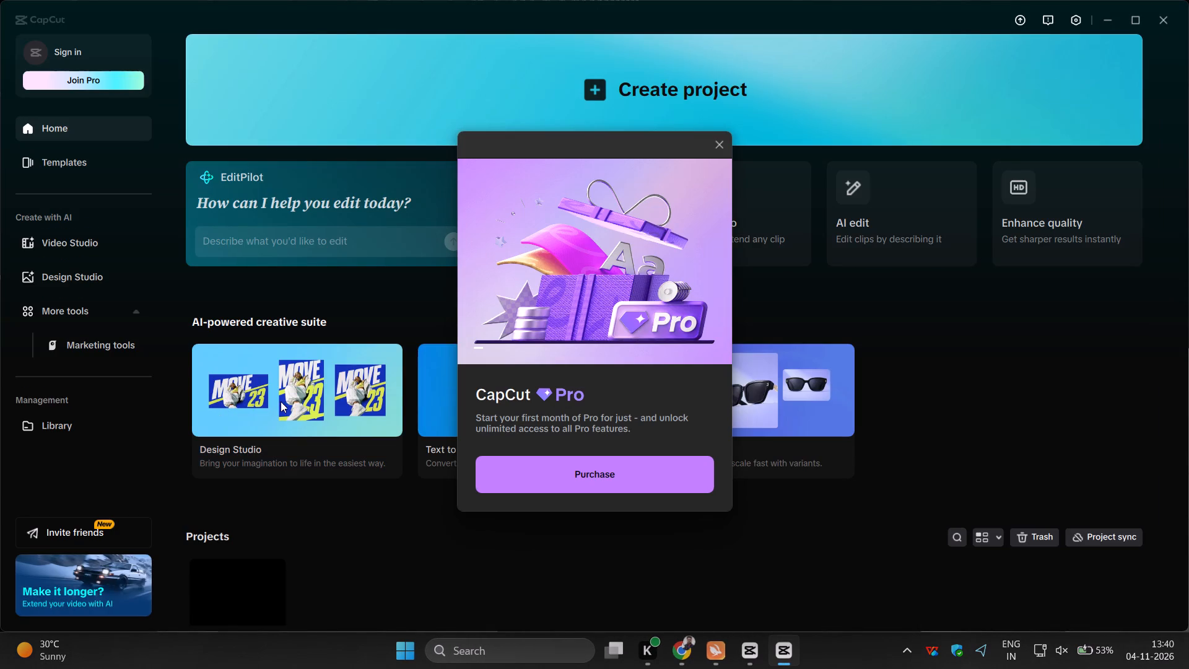
# Dismiss the CapCut Pro purchase offer.
pyautogui.click(725, 143)
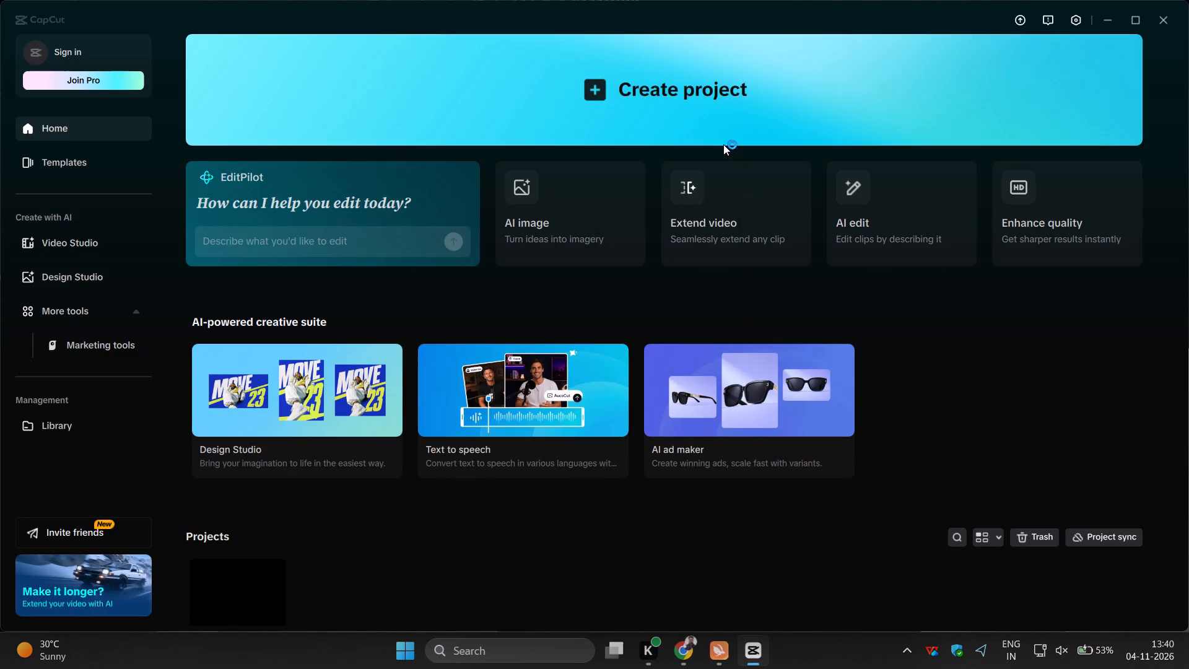
# Check the contents of the projects Trash and close it.
pyautogui.scroll(-8, 697, 383)
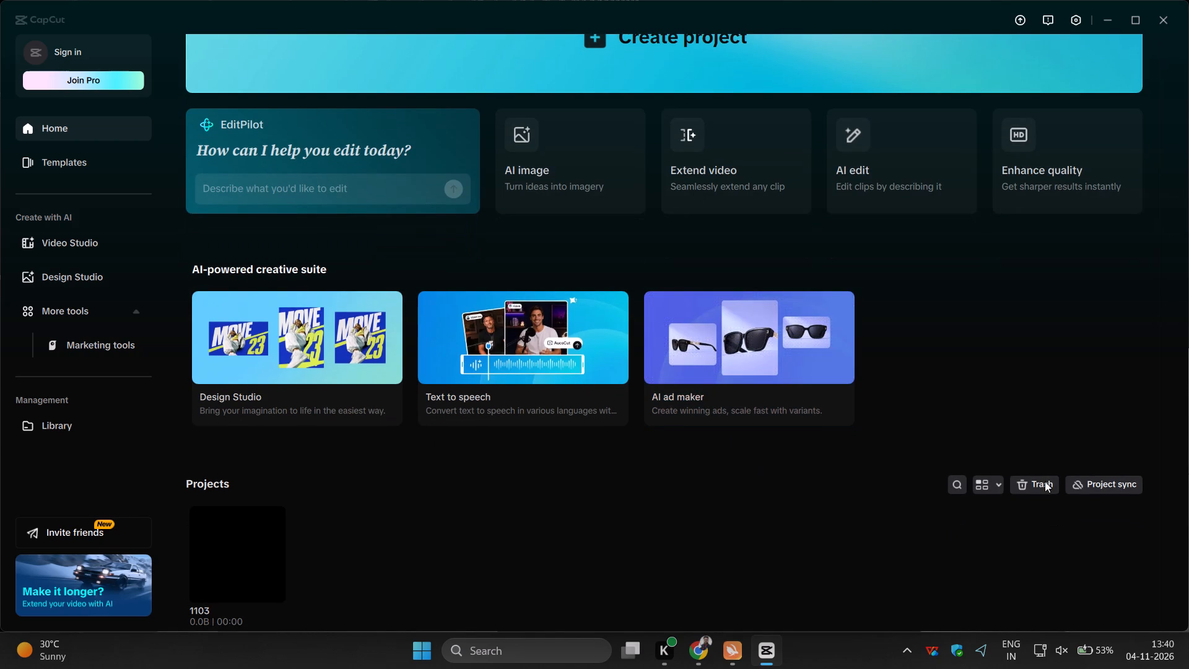
pyautogui.click(1045, 482)
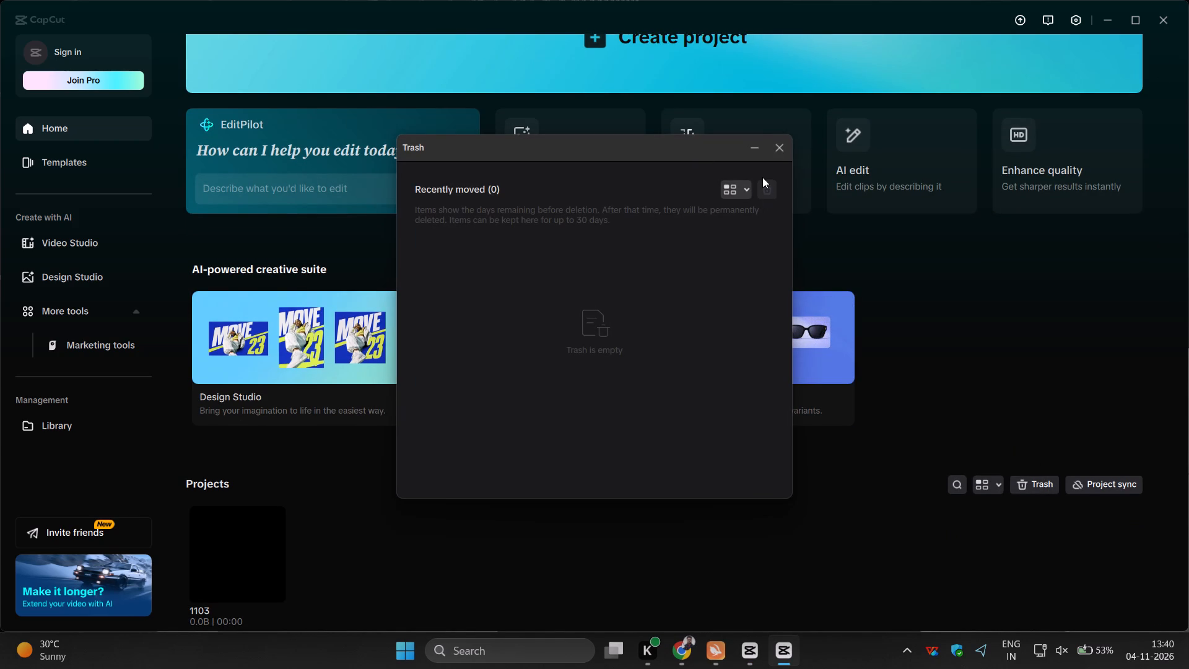
pyautogui.click(780, 149)
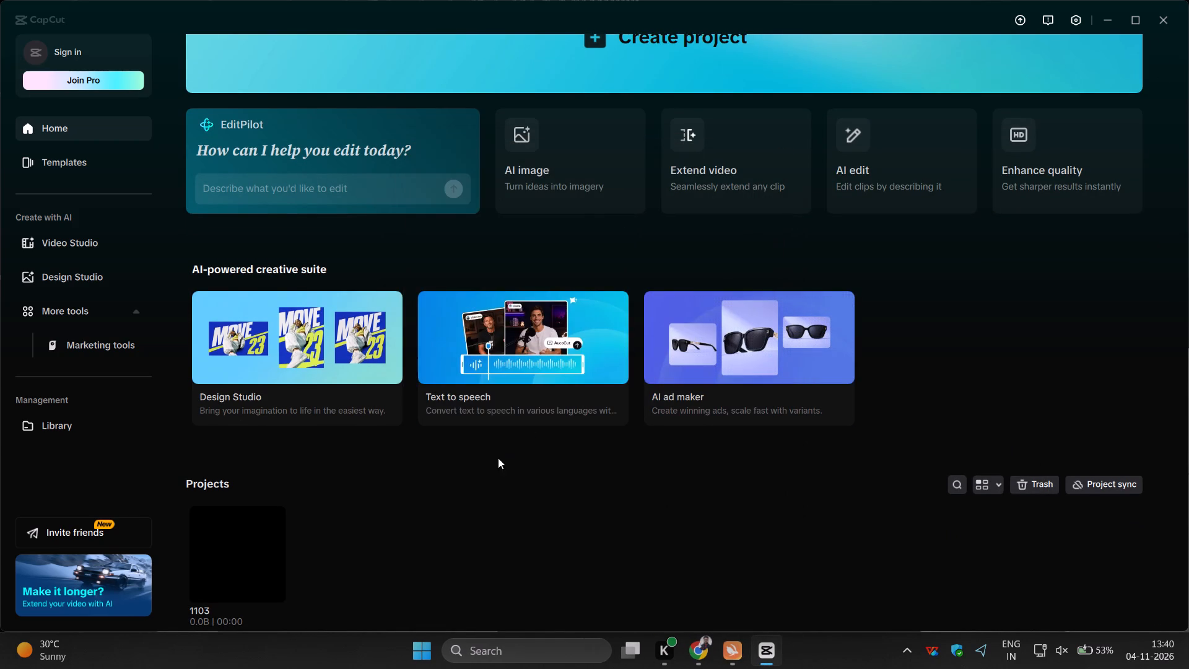
# Delete the existing project 1103 by moving it to Trash.
pyautogui.click(275, 591)
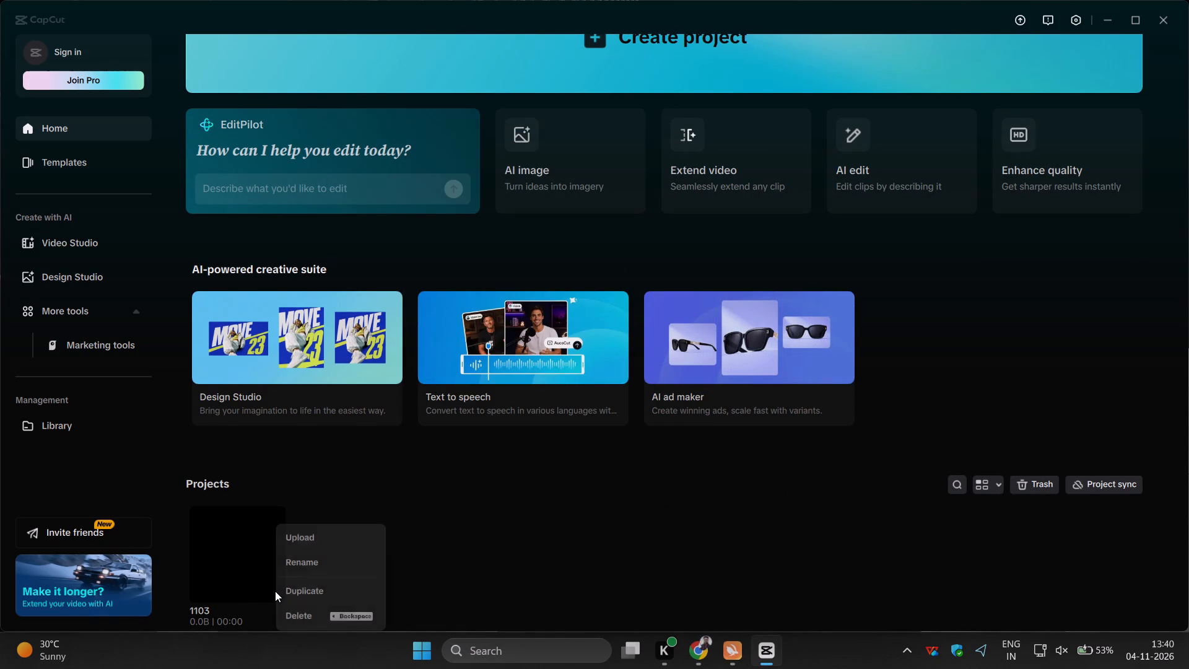
pyautogui.click(302, 619)
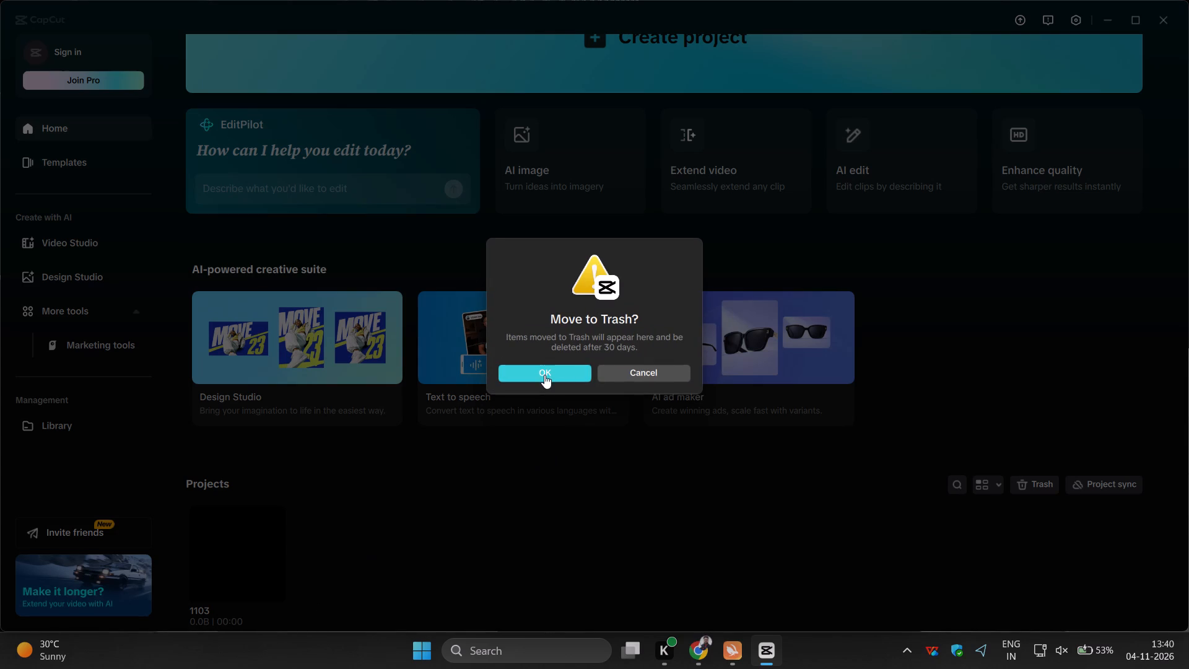
pyautogui.click(544, 375)
# Start creating a new video project from the home page.
pyautogui.scroll(-10, 320, 481)
pyautogui.scroll(11, 320, 481)
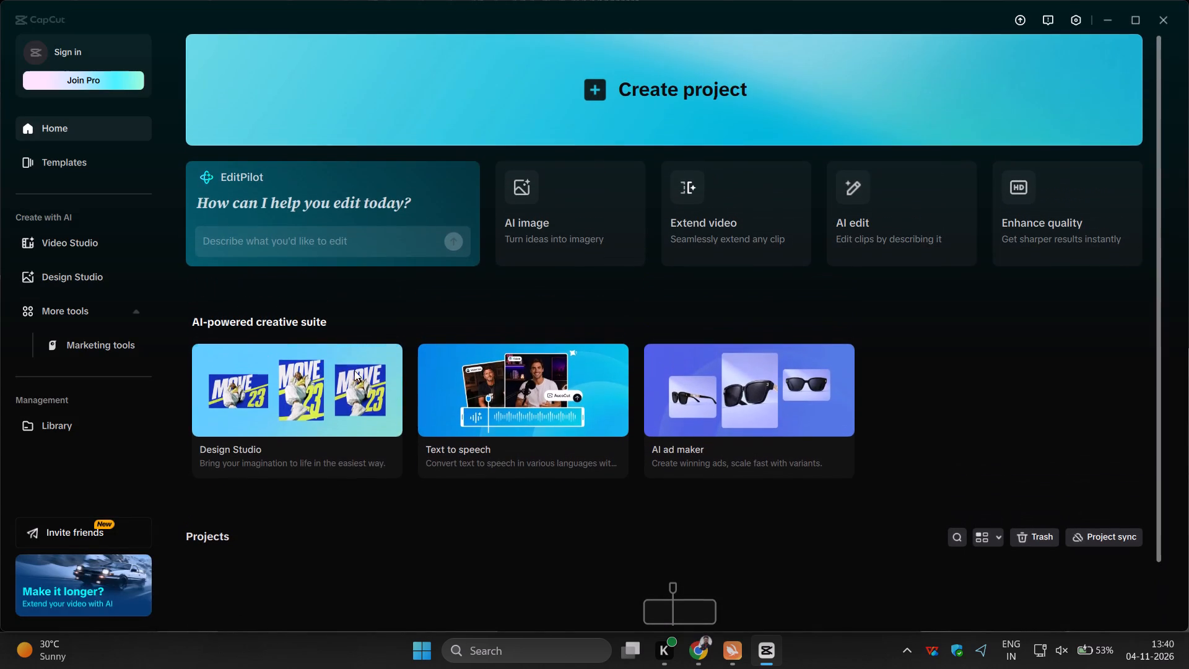
pyautogui.click(713, 102)
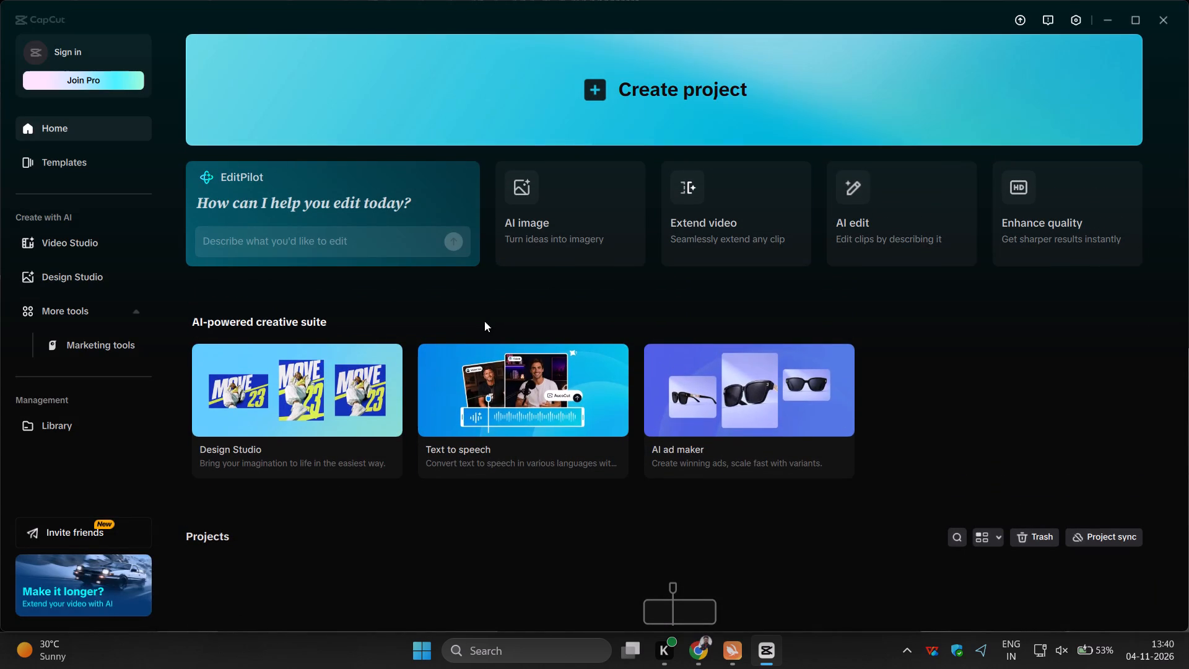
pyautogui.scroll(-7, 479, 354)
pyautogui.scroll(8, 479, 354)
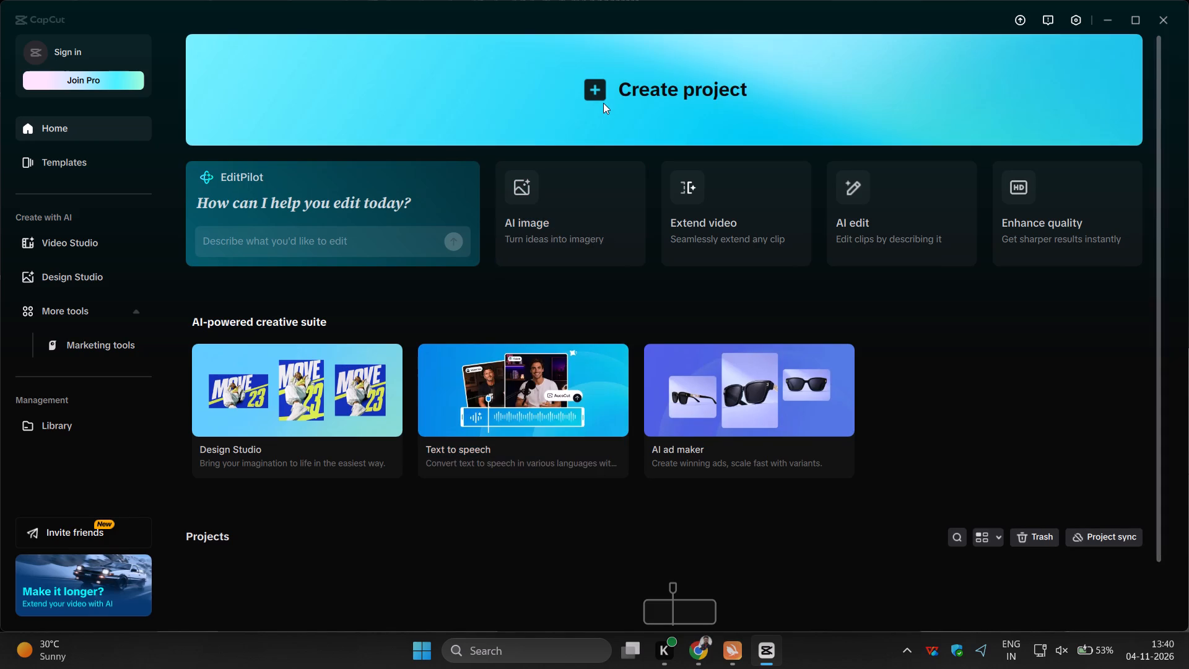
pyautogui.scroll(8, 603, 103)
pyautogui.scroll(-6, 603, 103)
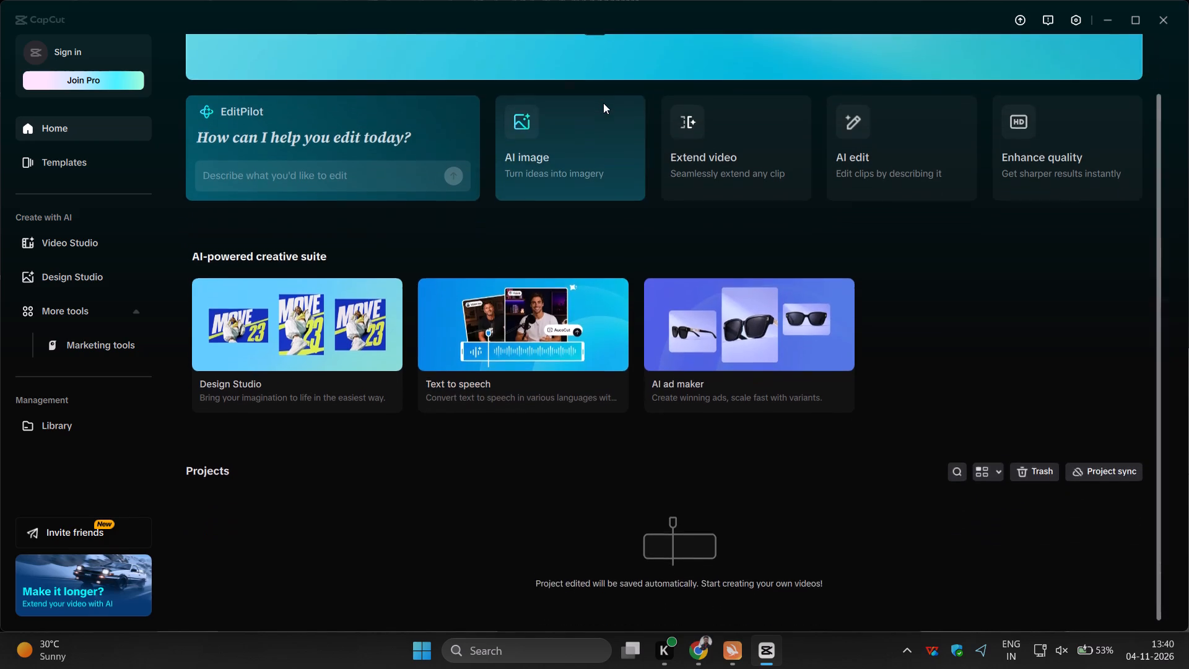
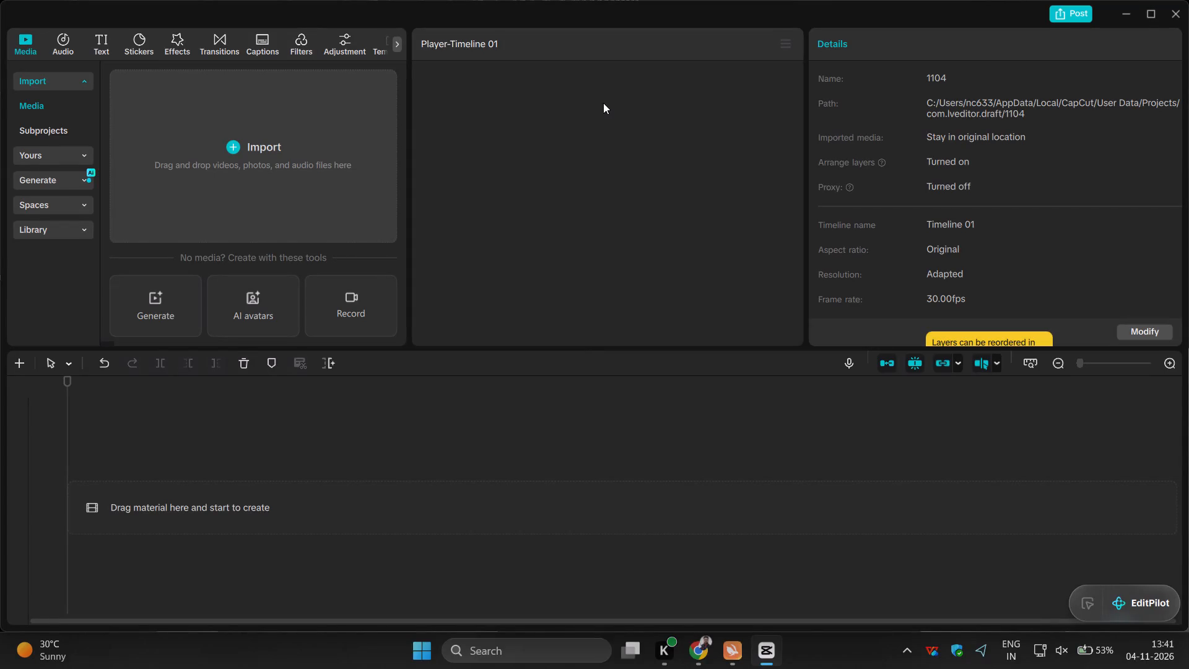
# Import 260910_CoxonCNN_Raw, generated-image and TheAlliance-Logo-Black from the Downloads folder into the project media.
pyautogui.click(259, 147)
pyautogui.click(250, 170)
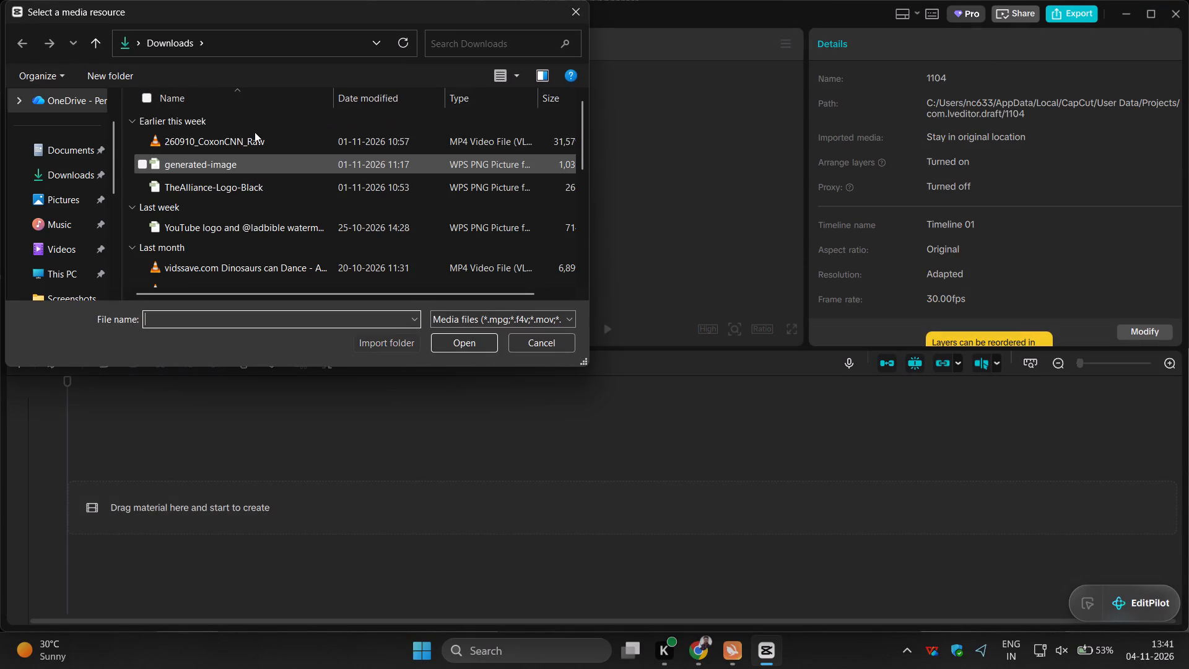
pyautogui.click(246, 186)
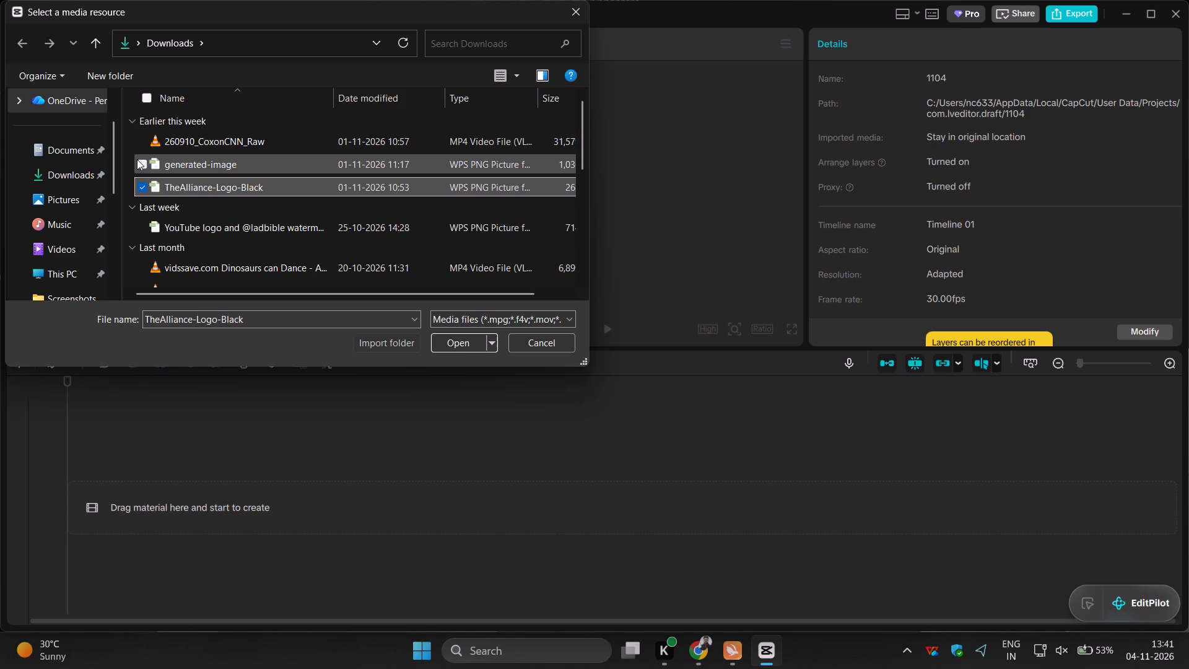
pyautogui.click(137, 160)
pyautogui.click(139, 138)
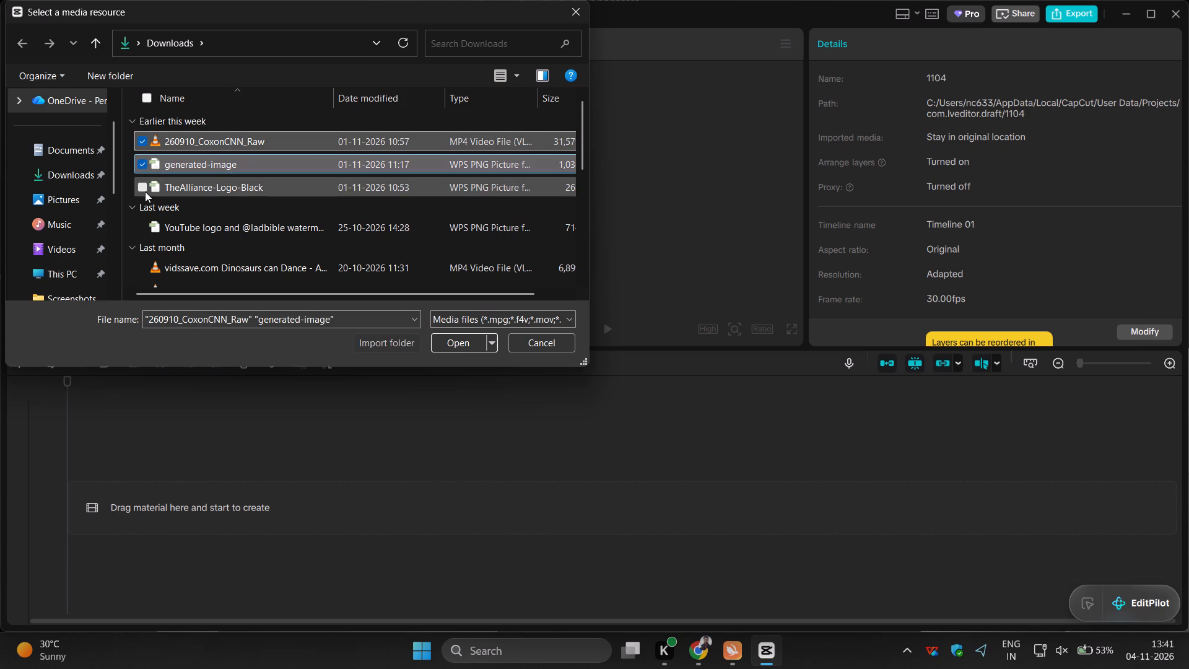
pyautogui.click(143, 184)
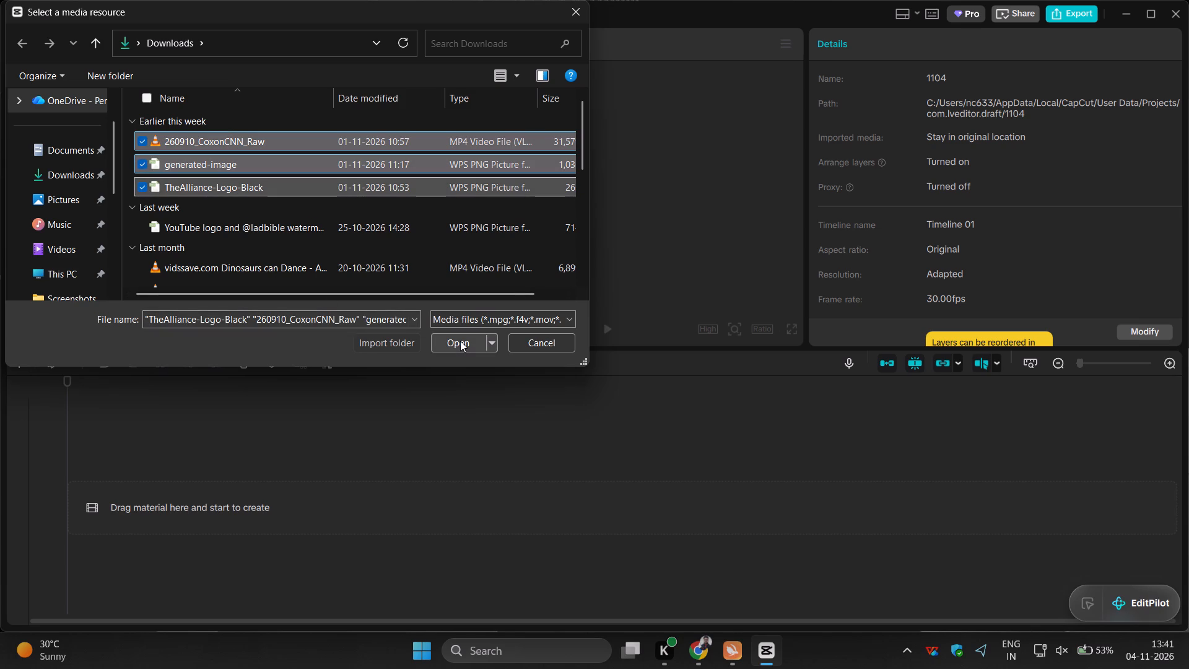
pyautogui.click(460, 341)
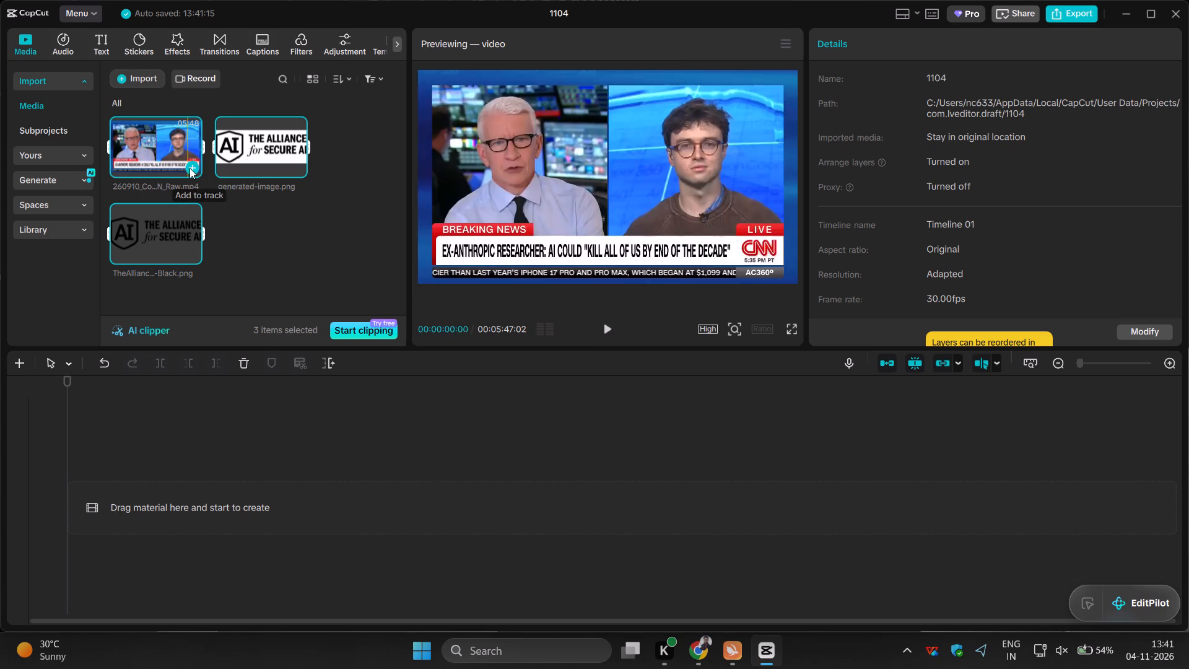
# Add the selected imported media to the timeline.
pyautogui.click(191, 168)
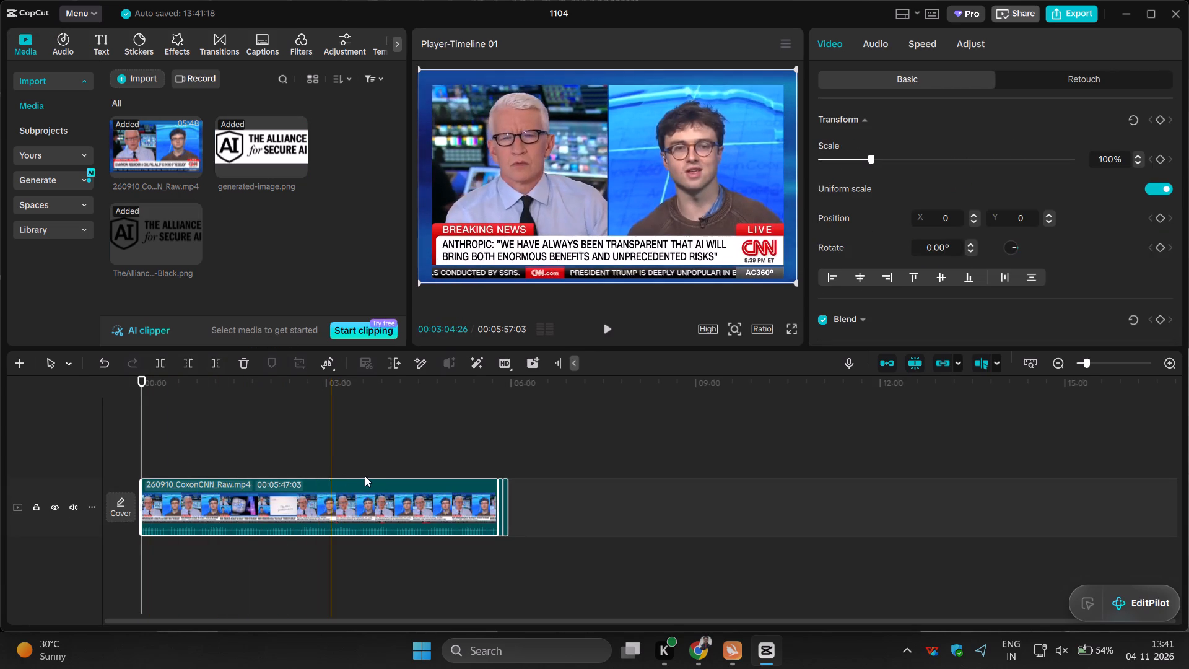
# Delete the two logo image clips from the end of the timeline, keeping only the 260910_CoxonCNN_Raw video.
pyautogui.click(507, 501)
pyautogui.tripleClick(508, 501)
pyautogui.tripleClick(507, 501)
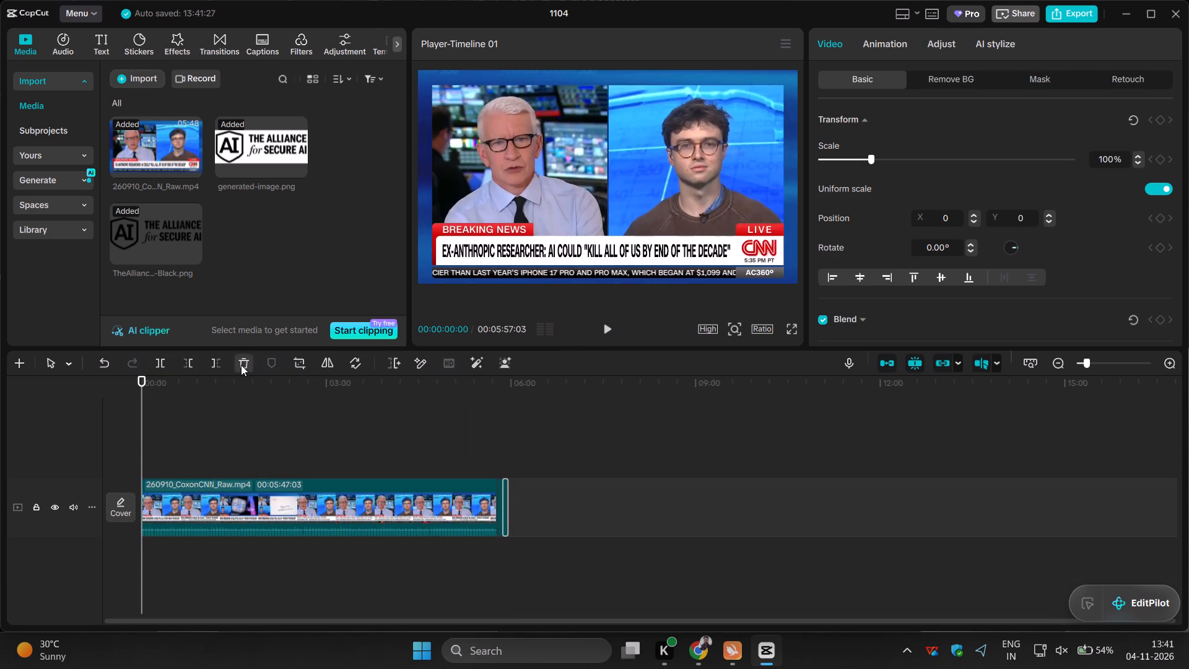
pyautogui.click(241, 365)
pyautogui.click(502, 491)
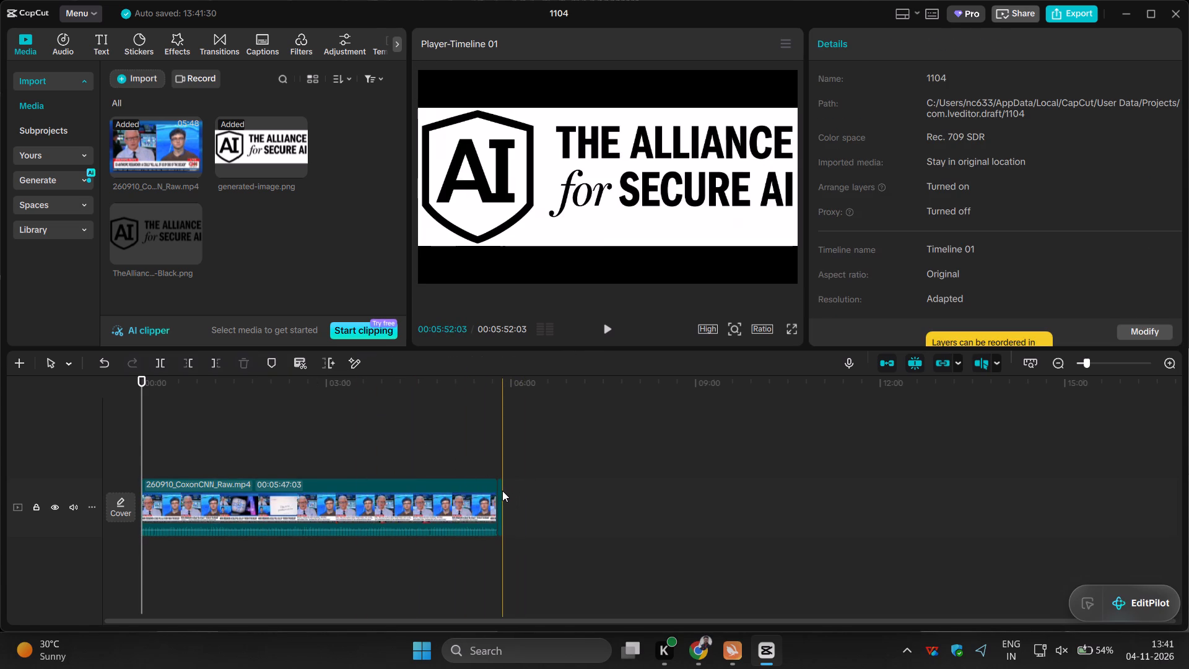
pyautogui.click(505, 491)
pyautogui.doubleClick(502, 491)
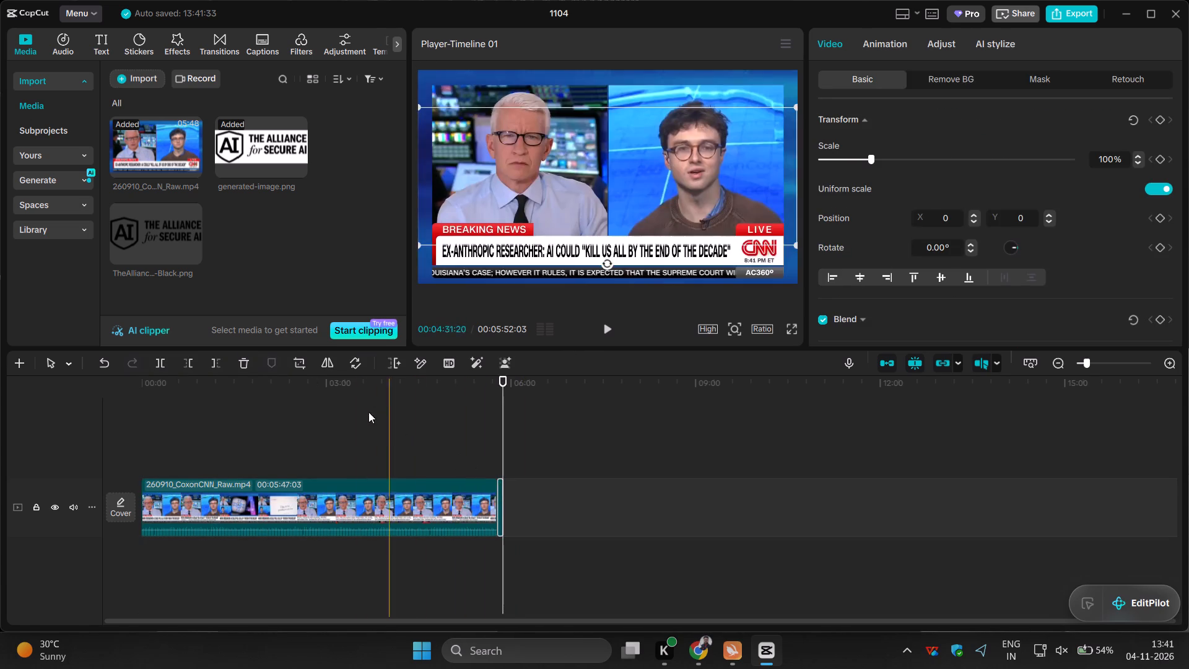
pyautogui.click(248, 367)
# Split the 260910_CoxonCNN_Raw clip at about 00:01:20:22 and again at about 00:01:44:04.
pyautogui.click(204, 429)
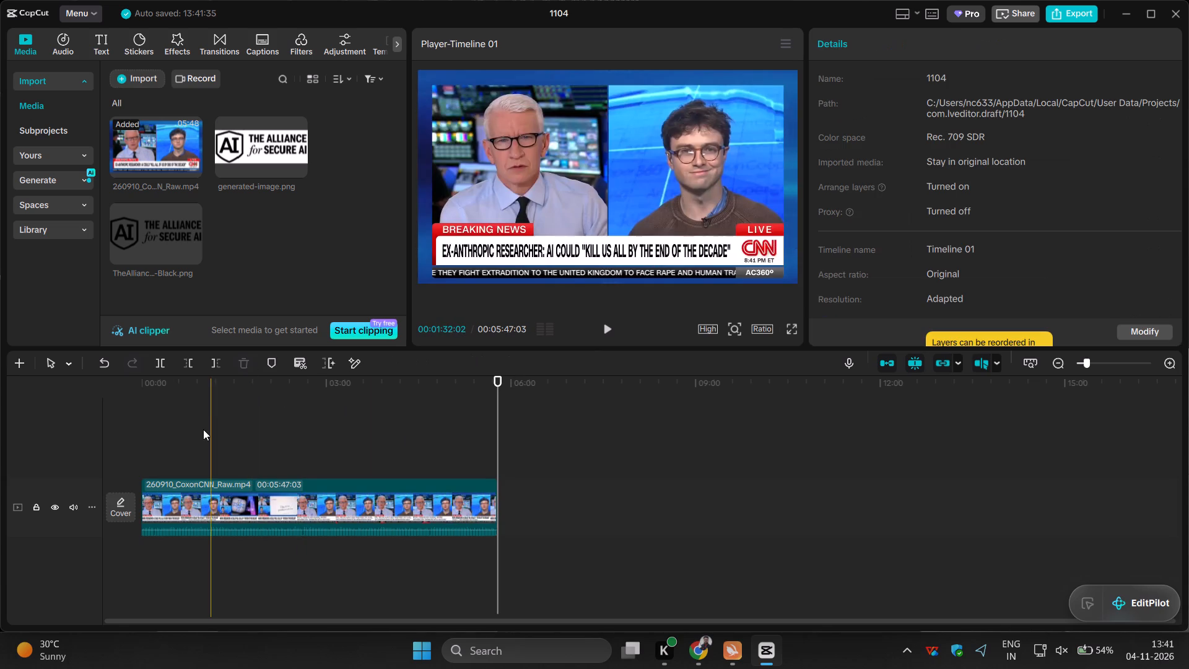
pyautogui.moveTo(207, 430); pyautogui.dragTo(134, 447)
pyautogui.click(134, 447)
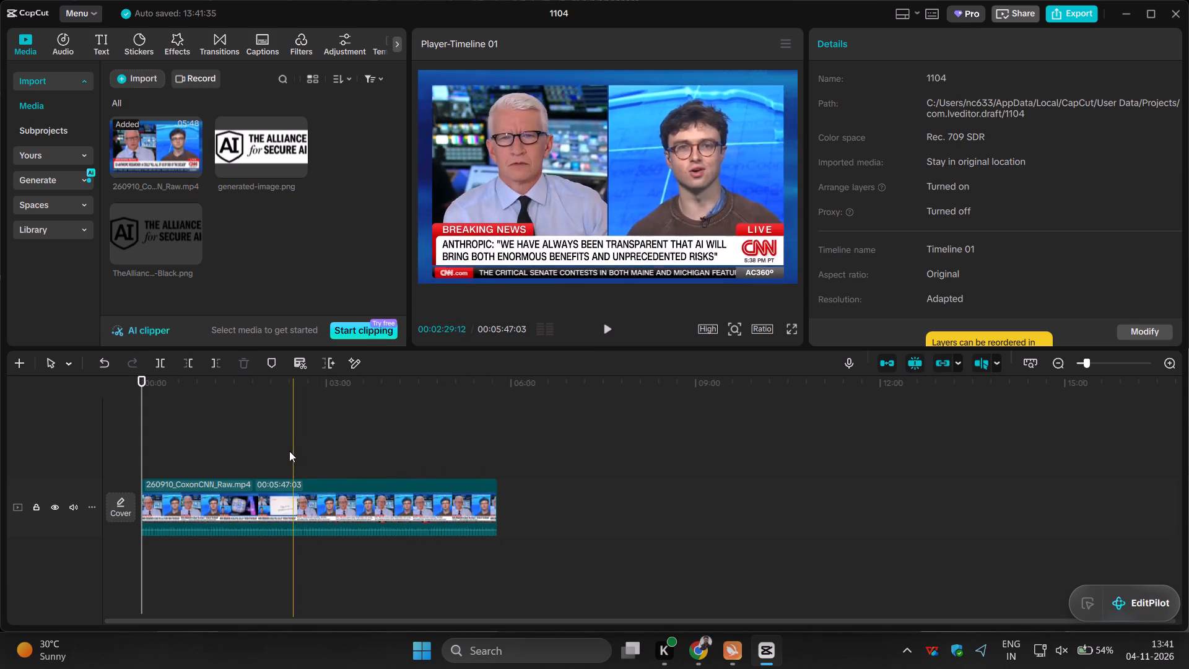
pyautogui.click(224, 453)
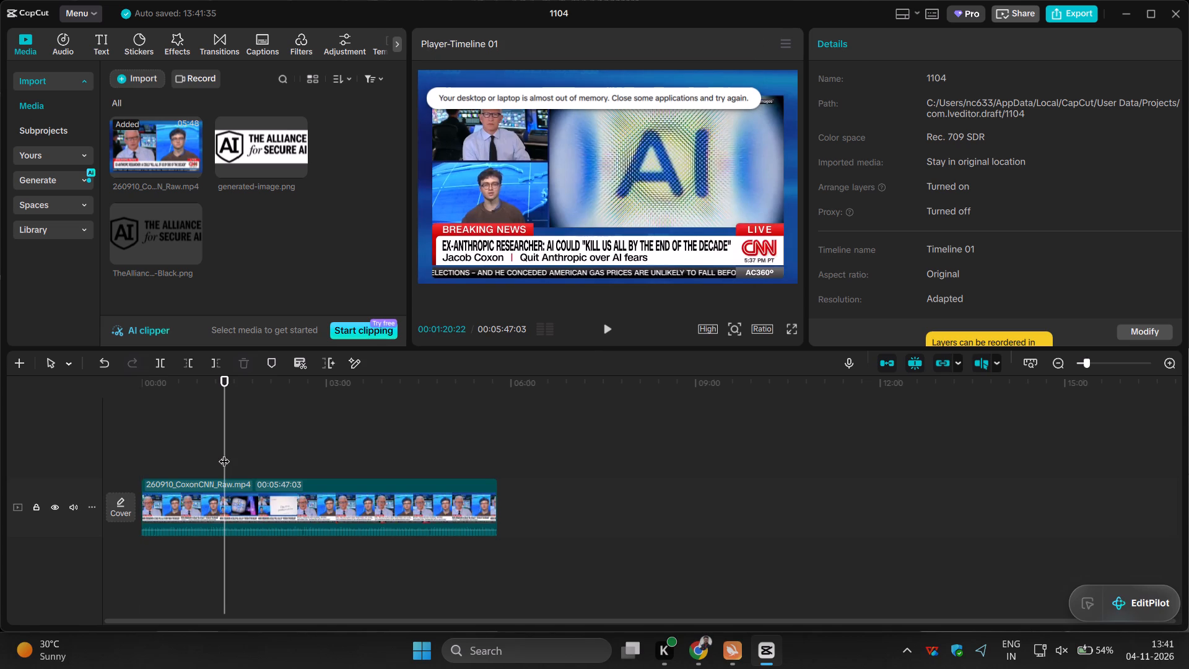
pyautogui.click(162, 366)
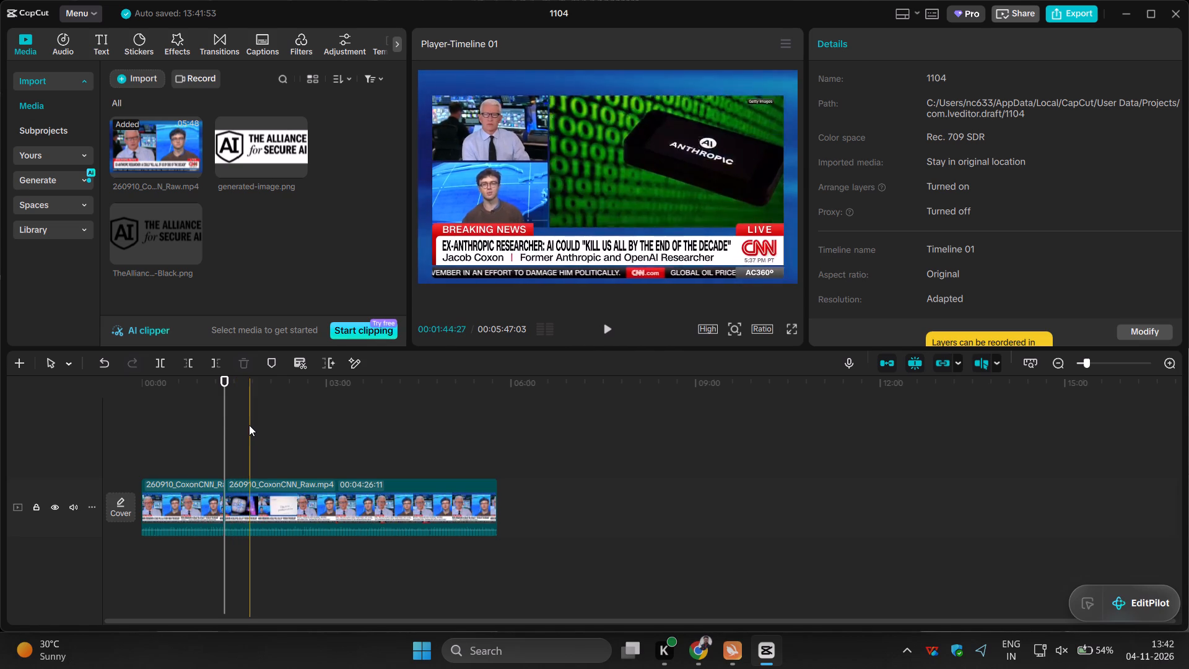
pyautogui.click(248, 424)
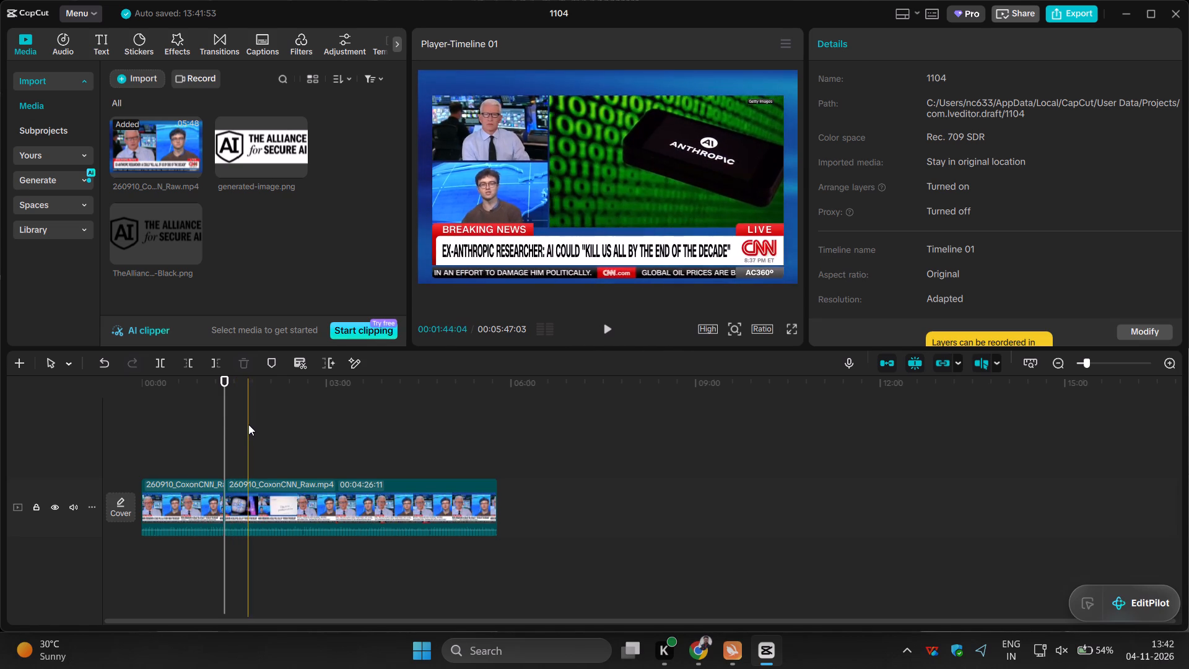
pyautogui.click(163, 368)
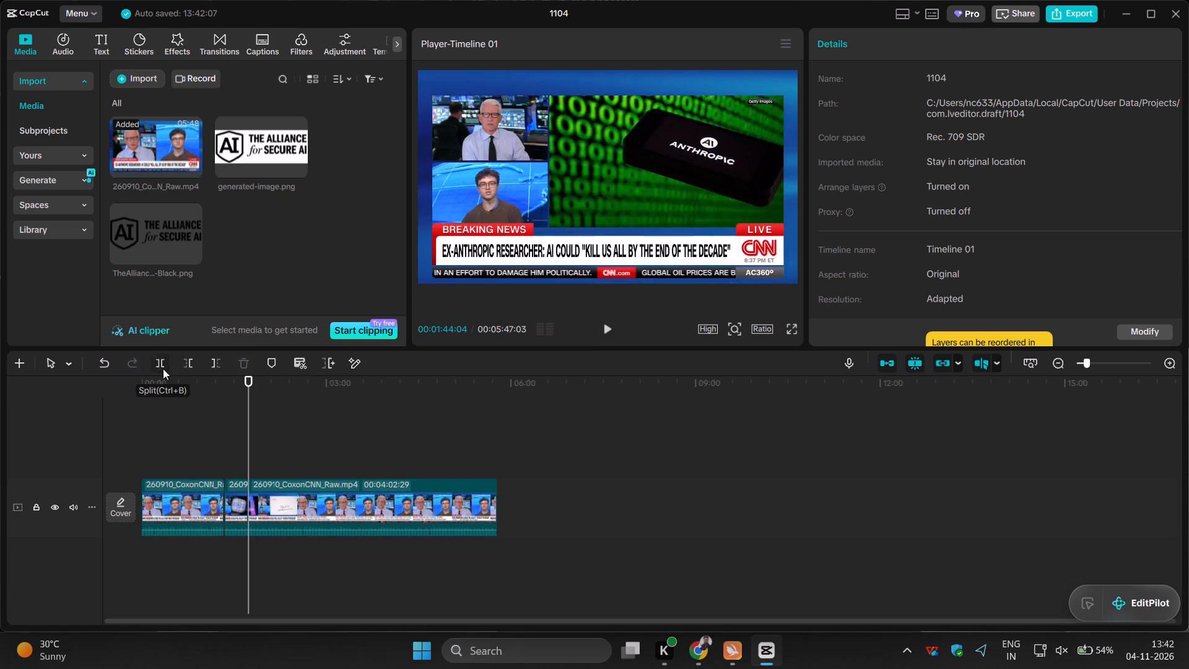
# Delete the first and last segments of the split video, keeping only the short middle segment.
pyautogui.click(175, 502)
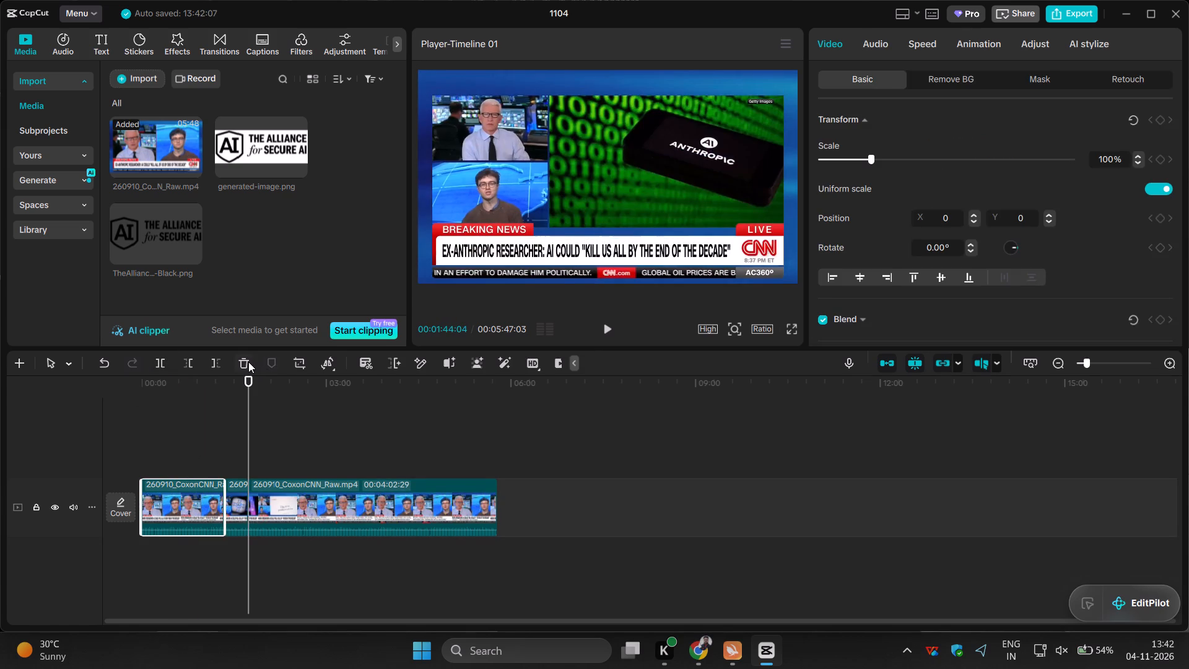
pyautogui.click(248, 362)
pyautogui.click(240, 510)
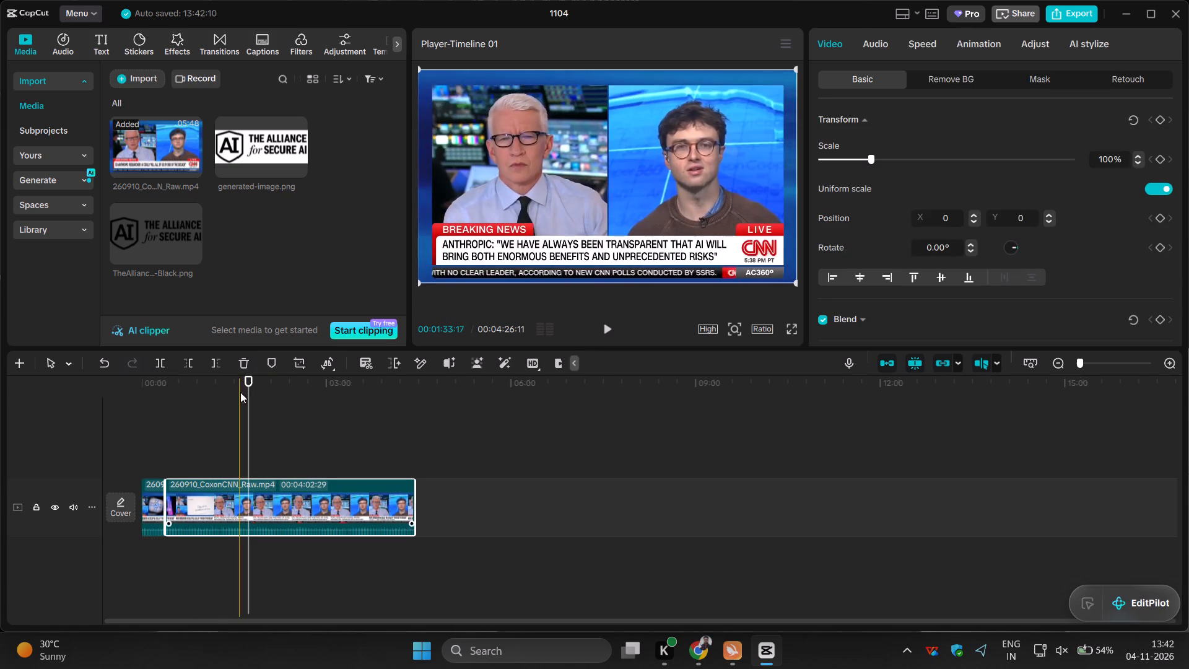
pyautogui.click(243, 359)
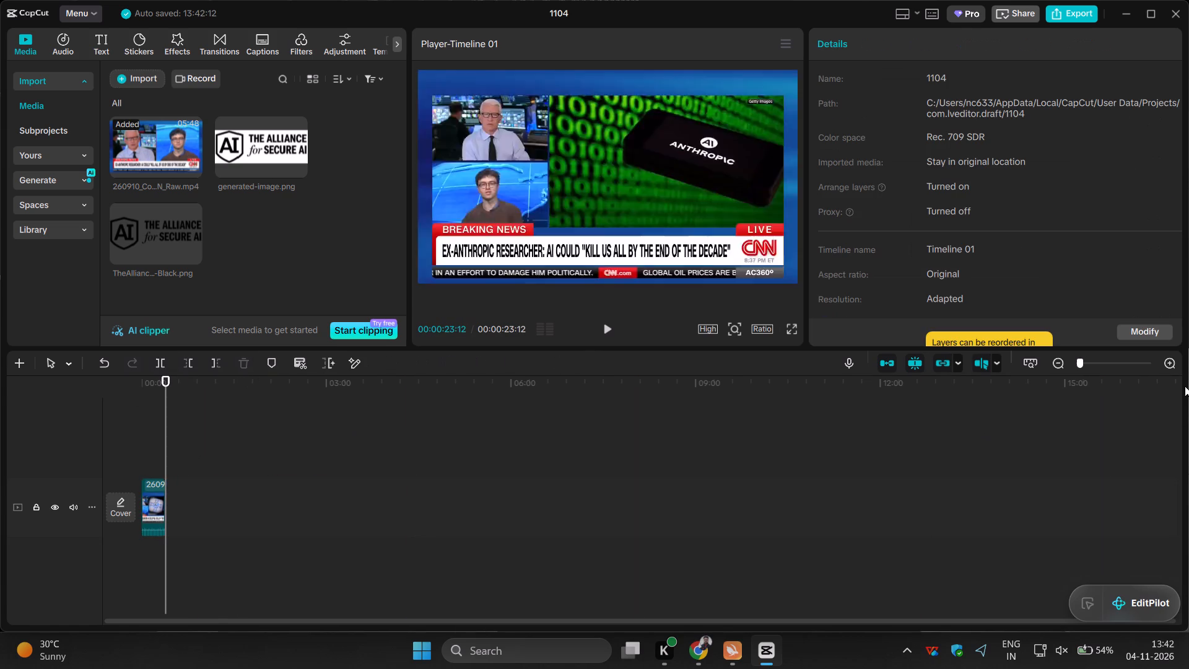
# Overlay generated-image.png on a track above the video from the start, and extend it to the clip's full length of 00:00:23:12.
pyautogui.click(1032, 360)
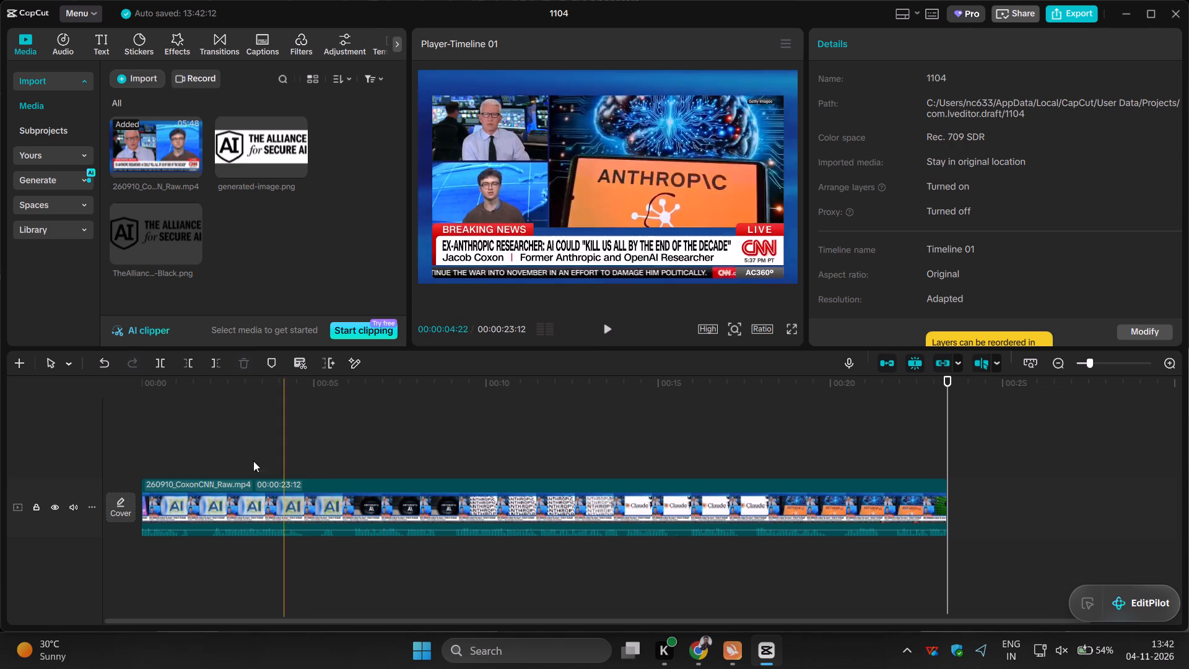
pyautogui.click(163, 453)
pyautogui.moveTo(163, 453); pyautogui.dragTo(124, 446)
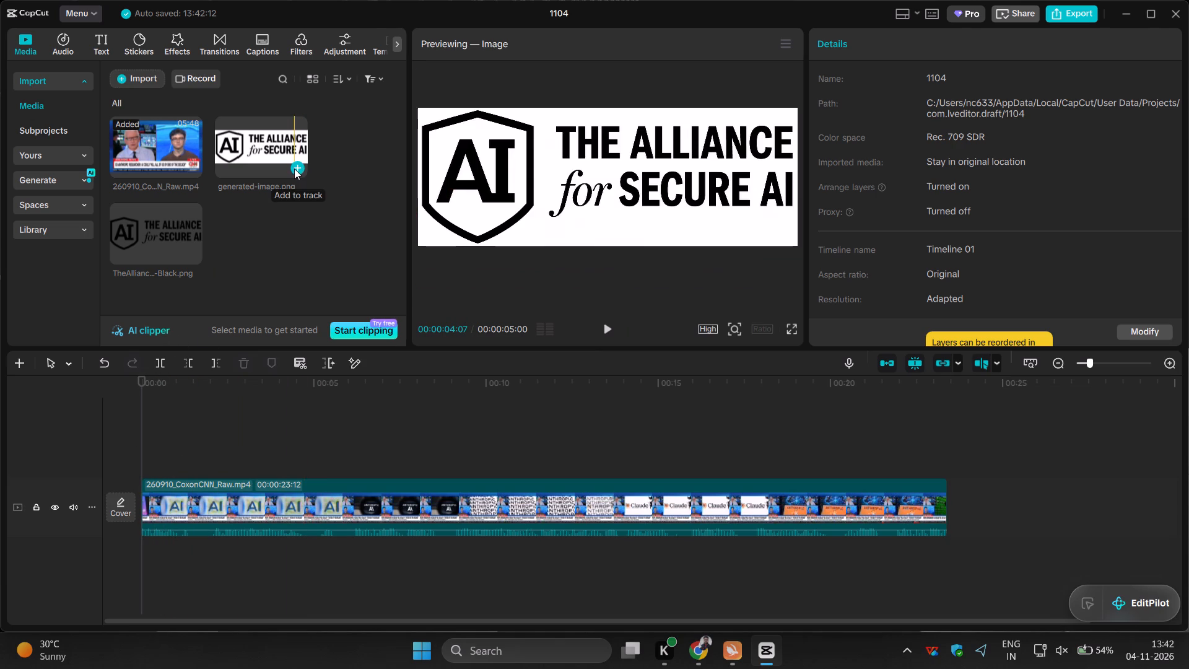
pyautogui.click(298, 168)
pyautogui.moveTo(262, 496); pyautogui.dragTo(259, 436)
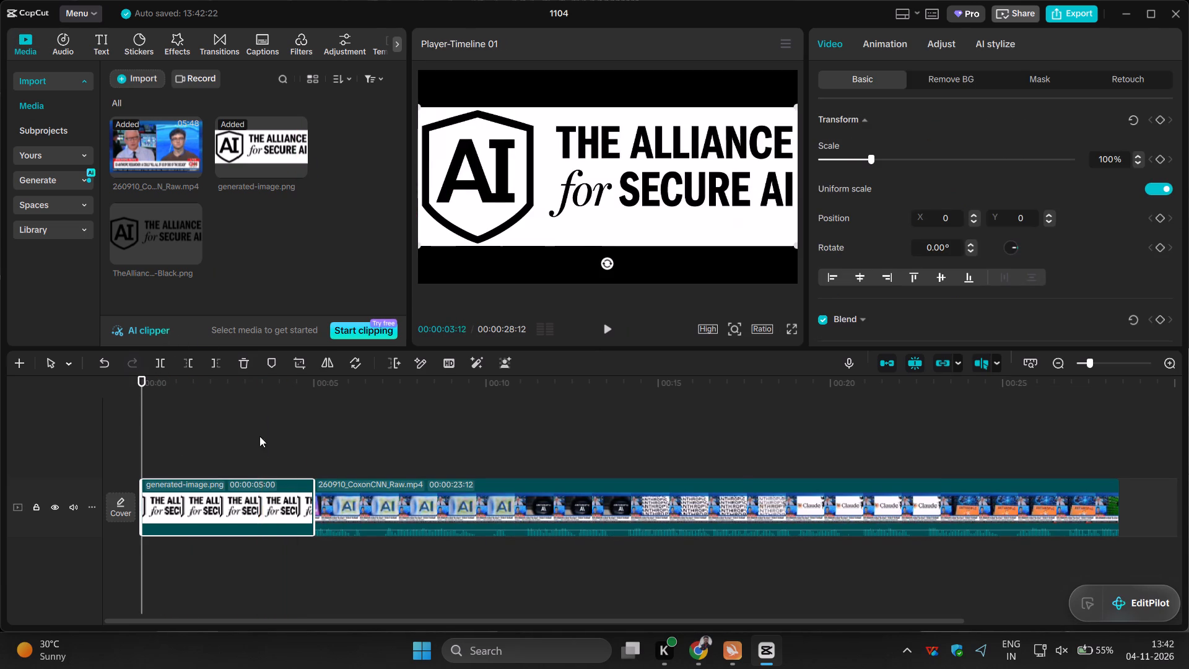
pyautogui.moveTo(259, 436); pyautogui.dragTo(259, 435)
pyautogui.moveTo(313, 455); pyautogui.dragTo(418, 468)
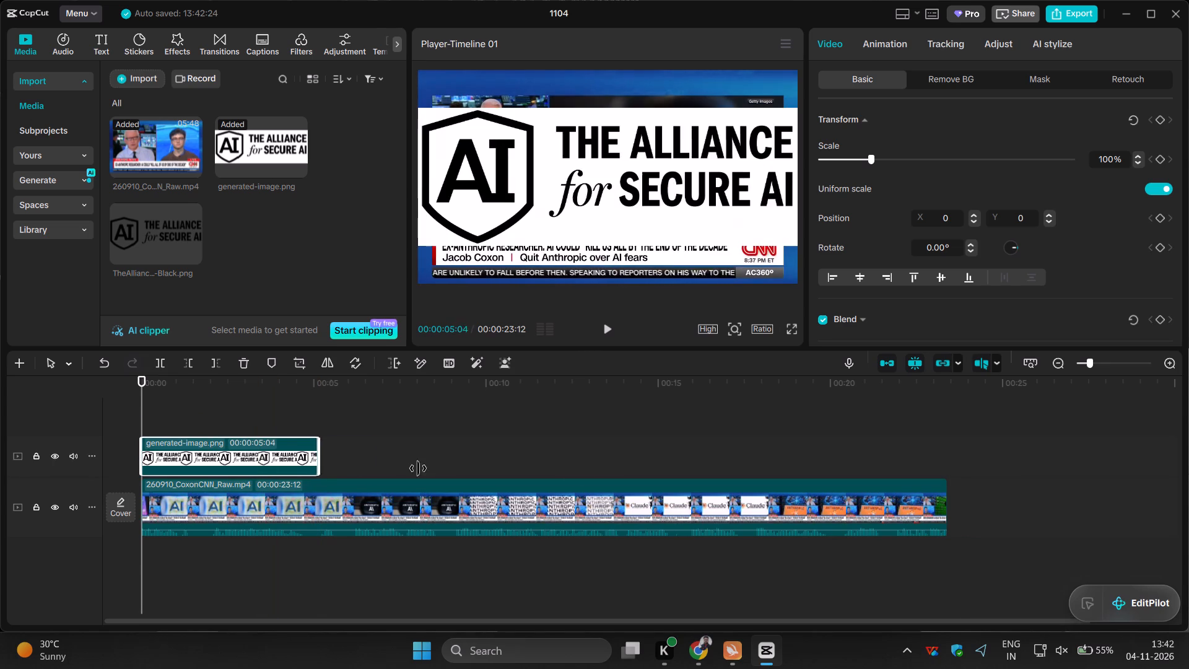
pyautogui.moveTo(418, 468); pyautogui.dragTo(940, 481)
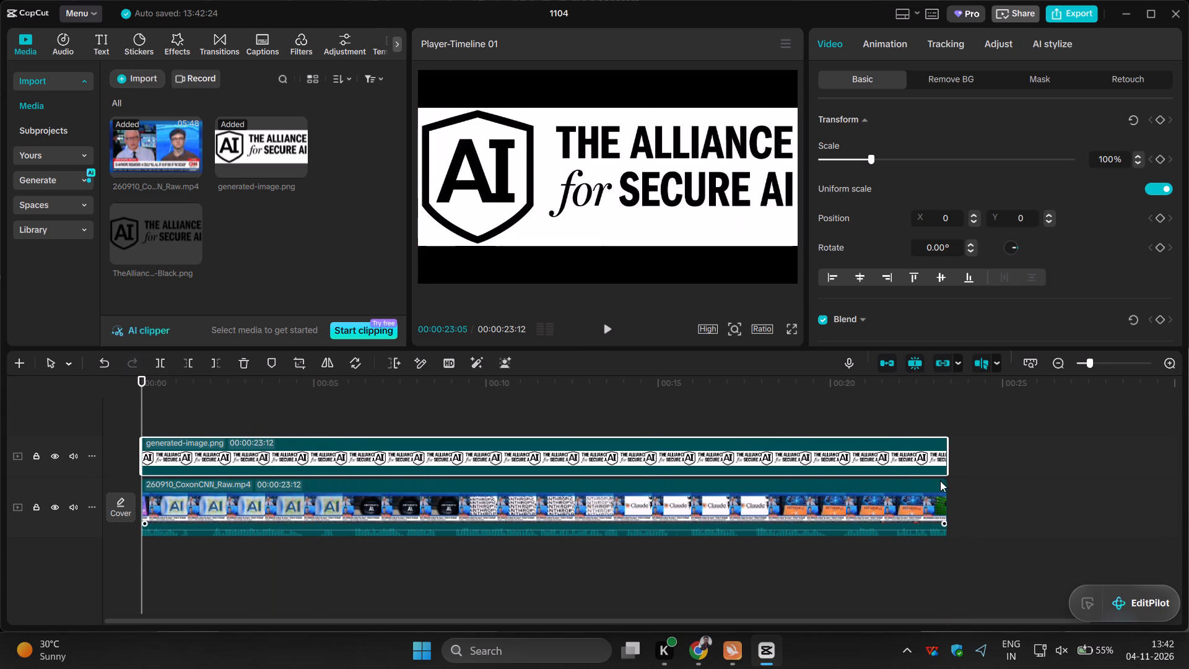
# Change the project's aspect ratio to 9:16.
pyautogui.click(380, 517)
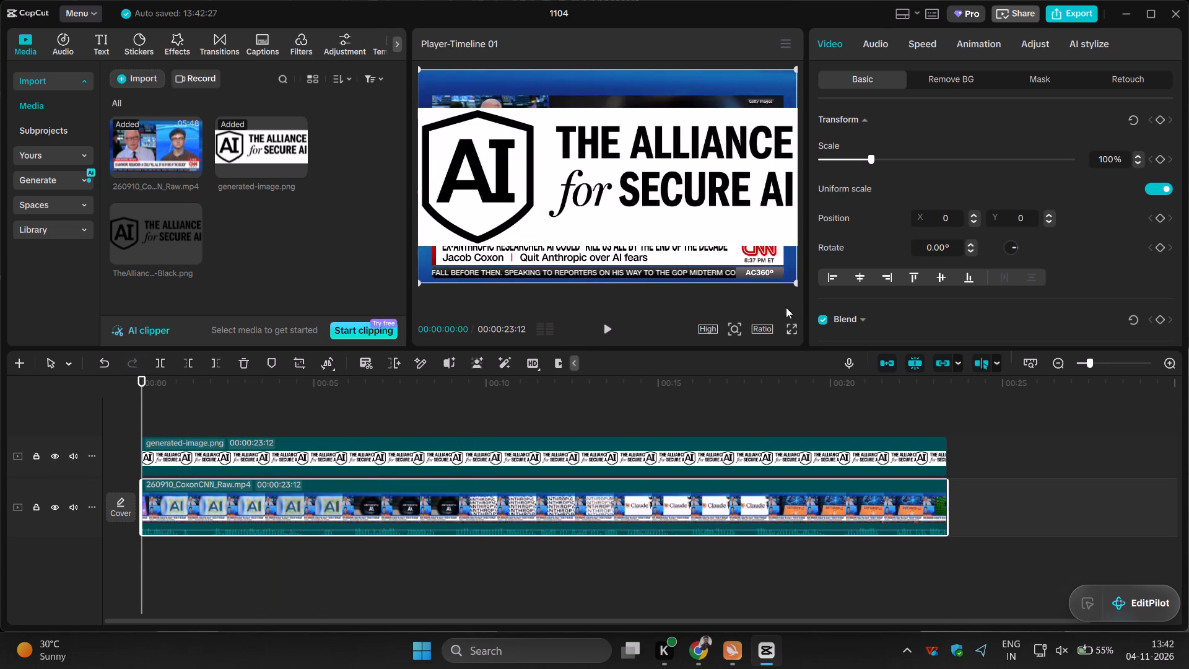
pyautogui.click(770, 332)
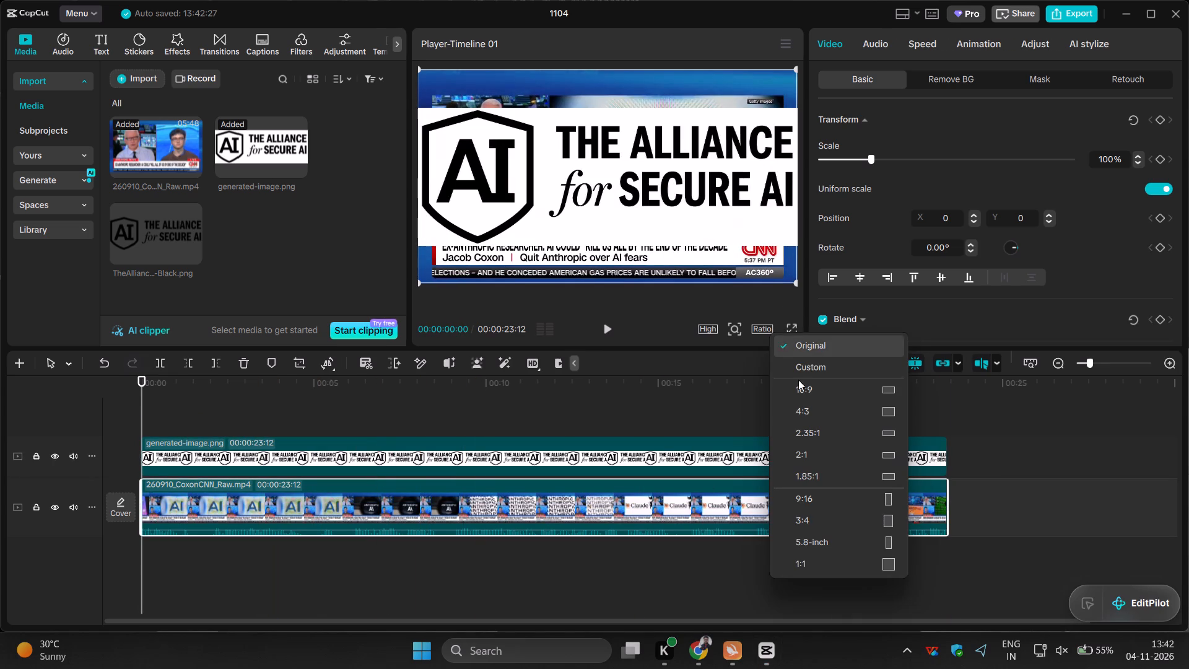
pyautogui.click(799, 500)
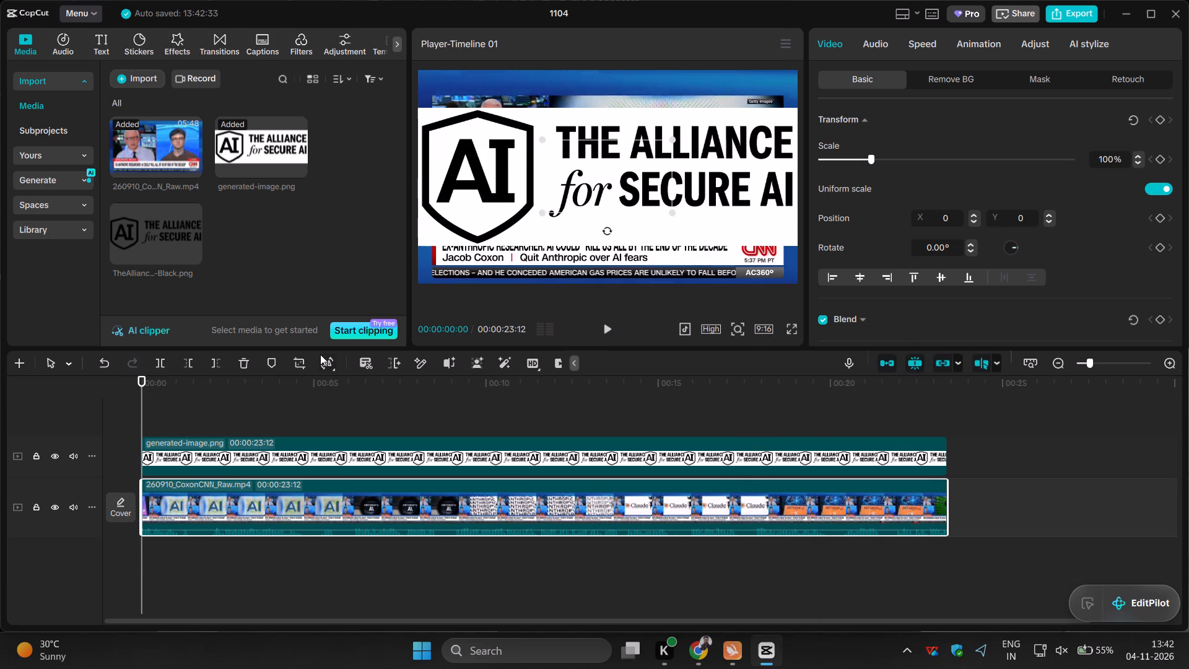
# Move the logo image overlay down to the lower part of the vertical frame, clear of the video.
pyautogui.click(617, 191)
pyautogui.moveTo(615, 185); pyautogui.dragTo(608, 247)
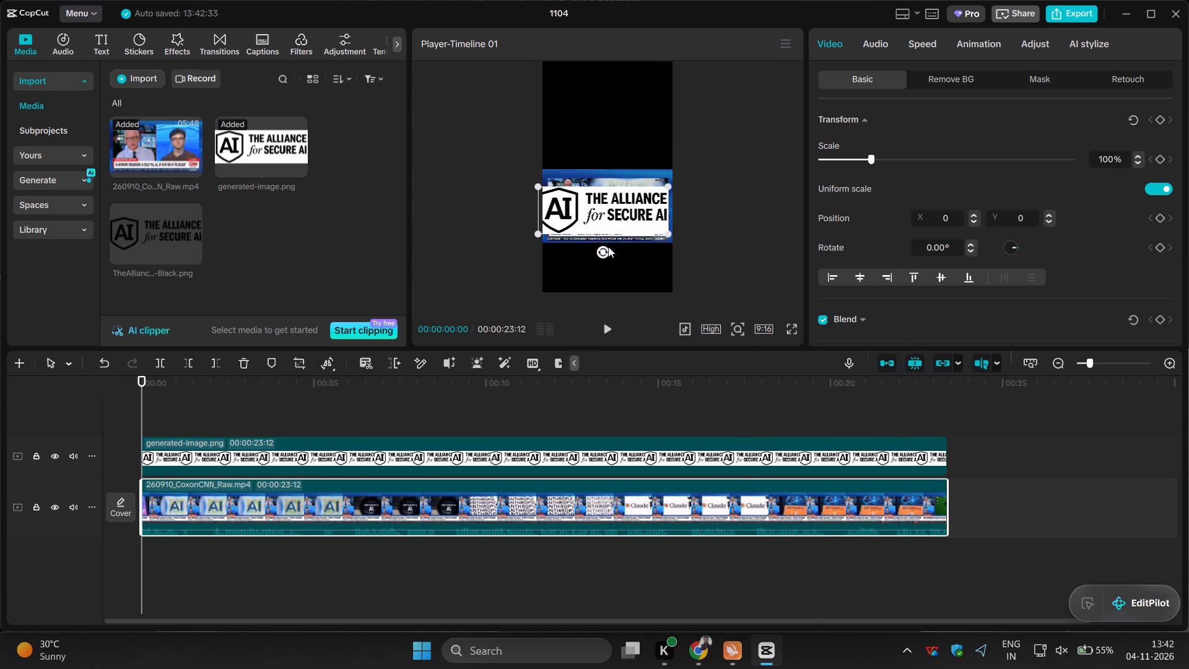
pyautogui.moveTo(608, 247); pyautogui.dragTo(612, 269)
# Move the CNN video to the upper part of the frame, at about Y 862, and enlarge it to about 108%.
pyautogui.click(610, 201)
pyautogui.moveTo(611, 201); pyautogui.dragTo(608, 112)
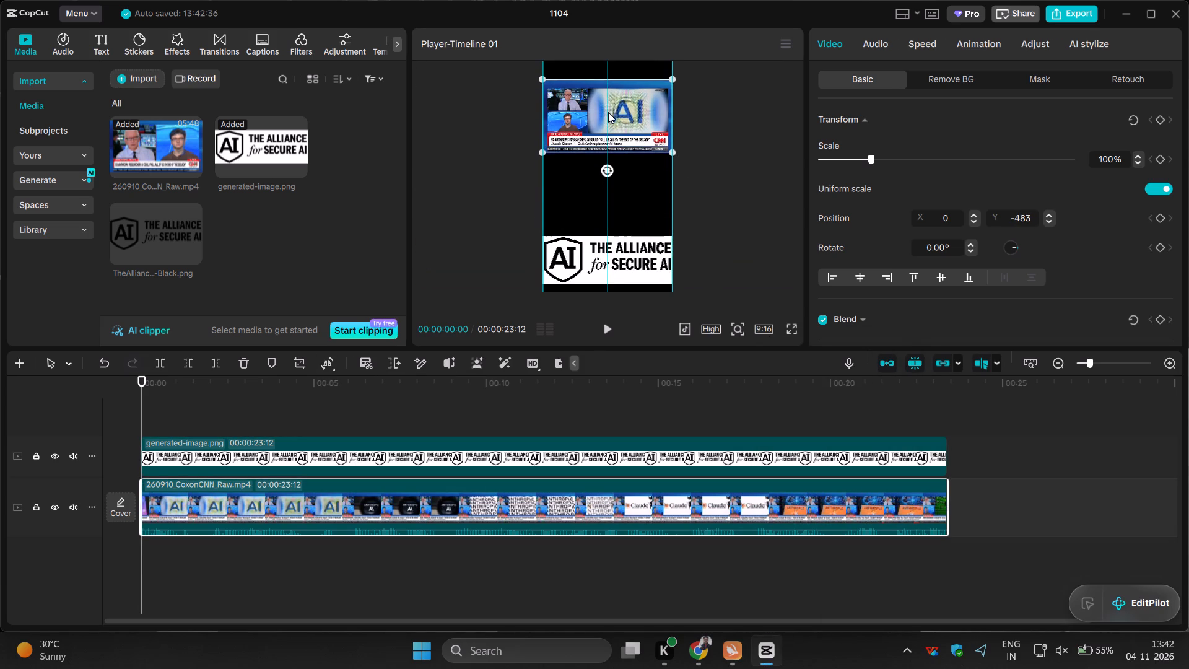
pyautogui.moveTo(608, 112); pyautogui.dragTo(610, 121)
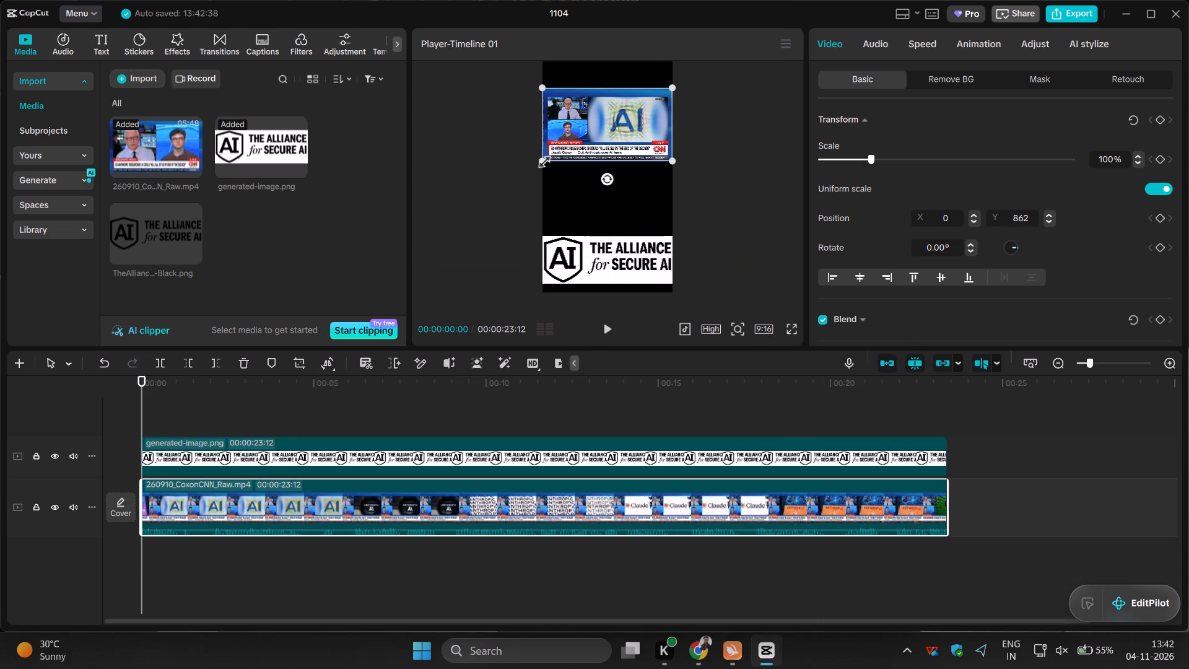
pyautogui.moveTo(542, 159); pyautogui.dragTo(531, 159)
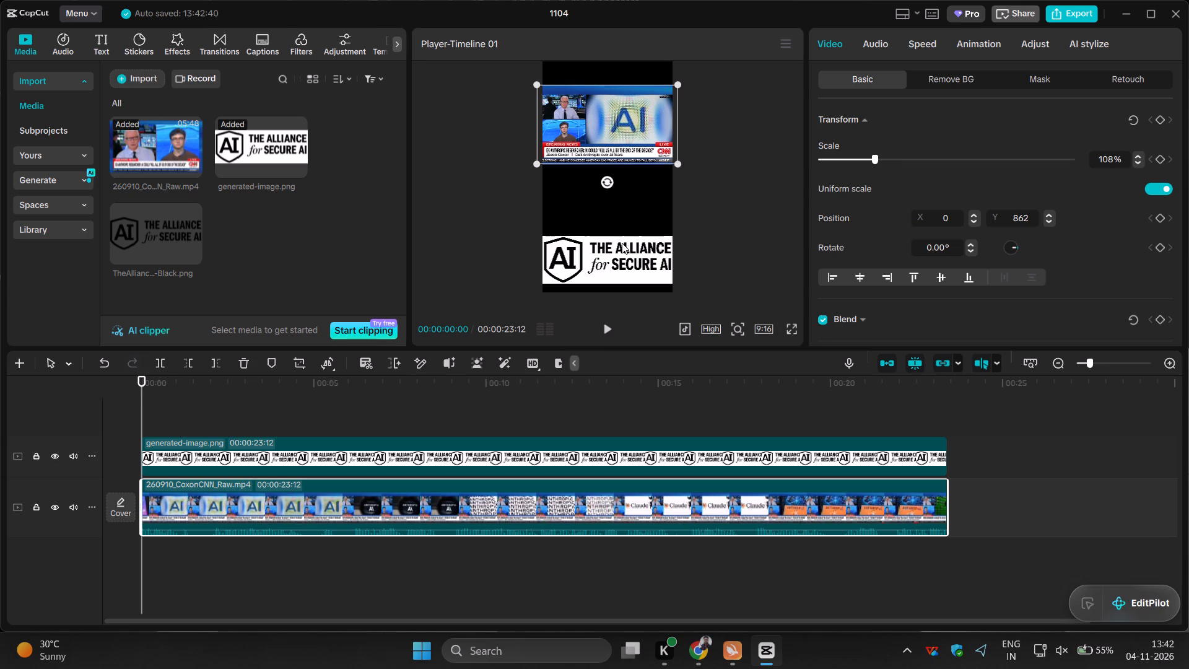
# Scale the logo image down to about 45% and centre it horizontally at X 0, a short distance below the video.
pyautogui.click(621, 245)
pyautogui.moveTo(620, 246); pyautogui.dragTo(611, 203)
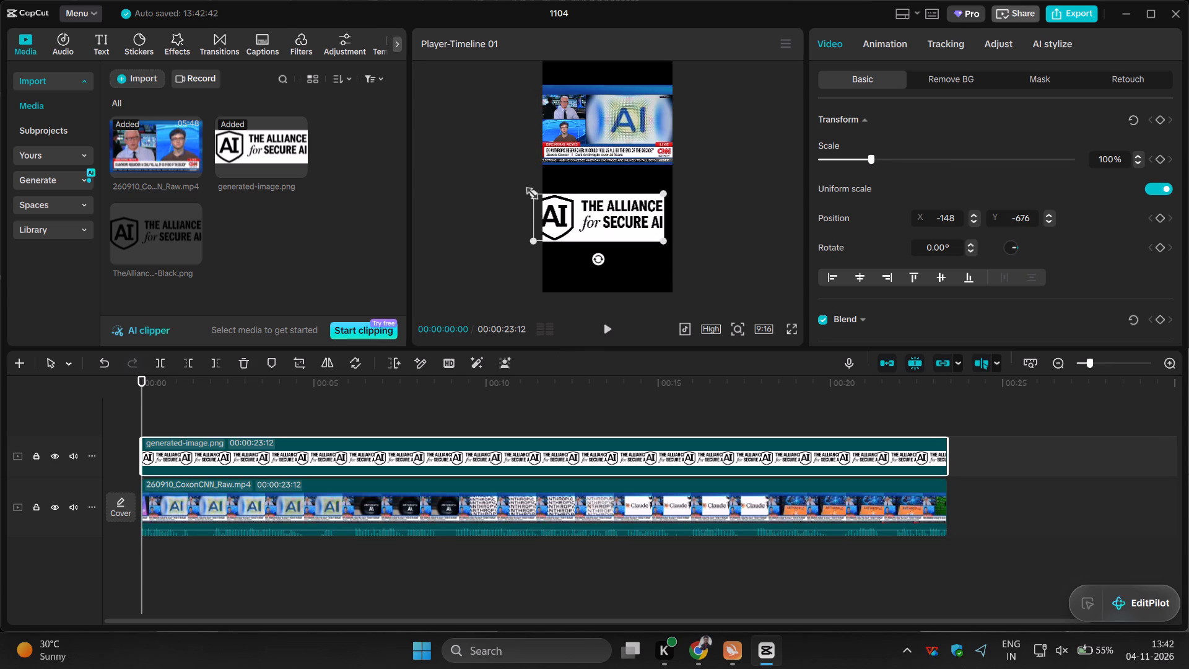
pyautogui.moveTo(529, 192); pyautogui.dragTo(591, 207)
pyautogui.moveTo(600, 217); pyautogui.dragTo(617, 211)
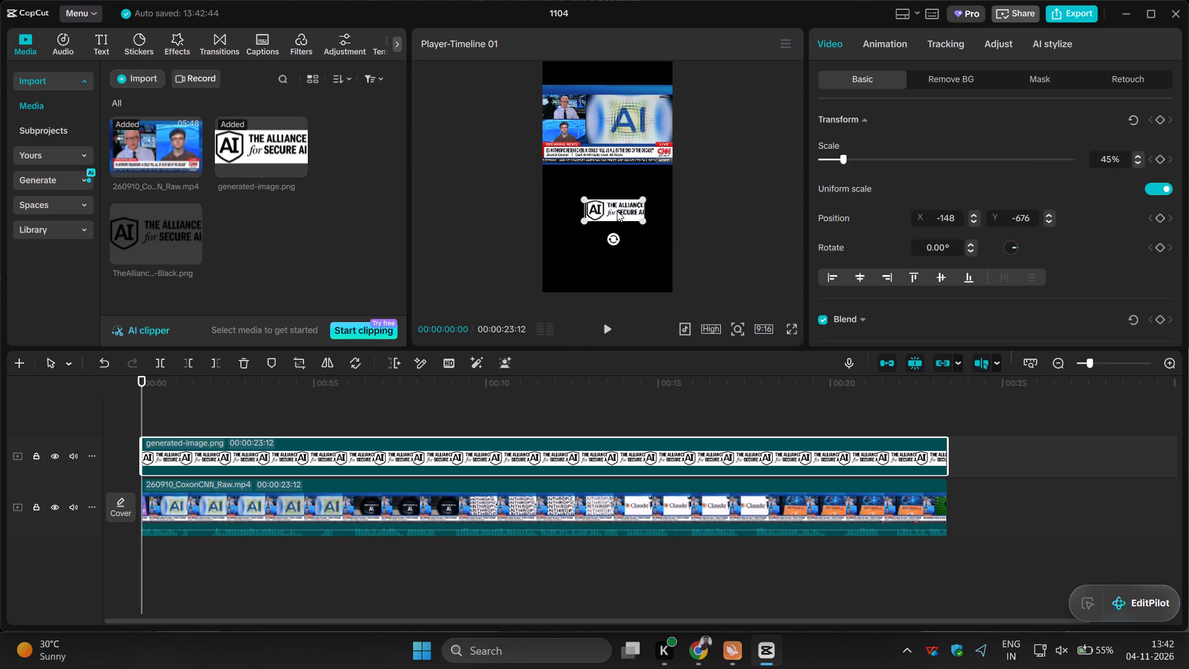
pyautogui.moveTo(617, 211); pyautogui.dragTo(607, 216)
pyautogui.moveTo(607, 216); pyautogui.dragTo(607, 208)
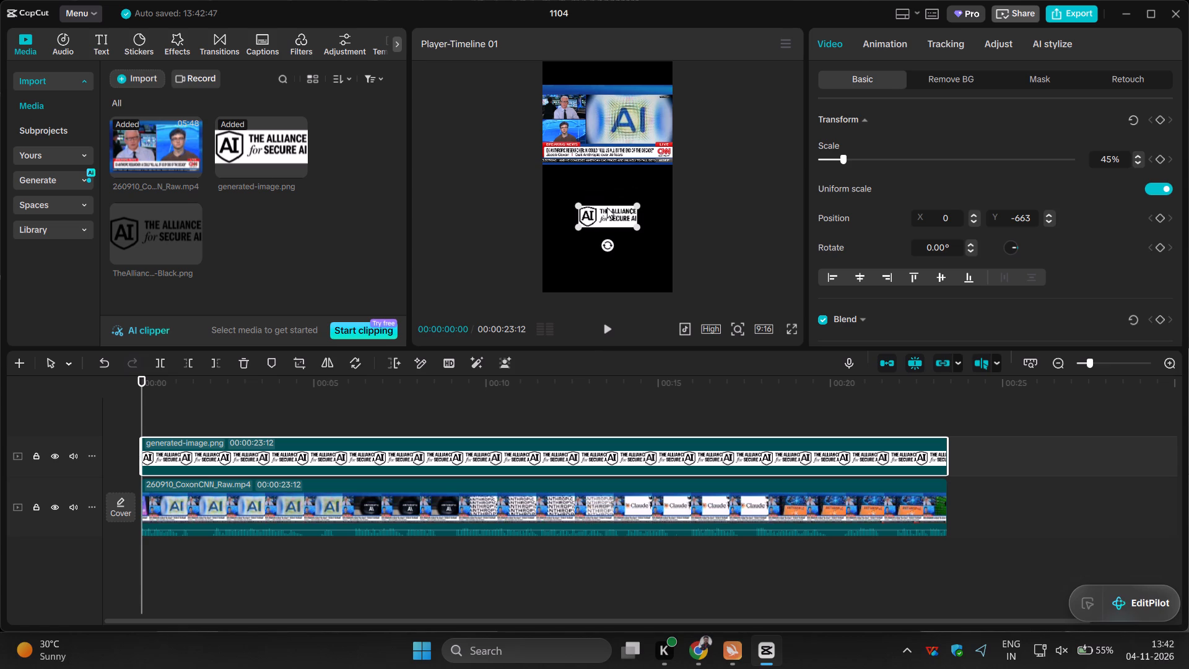
pyautogui.click(606, 216)
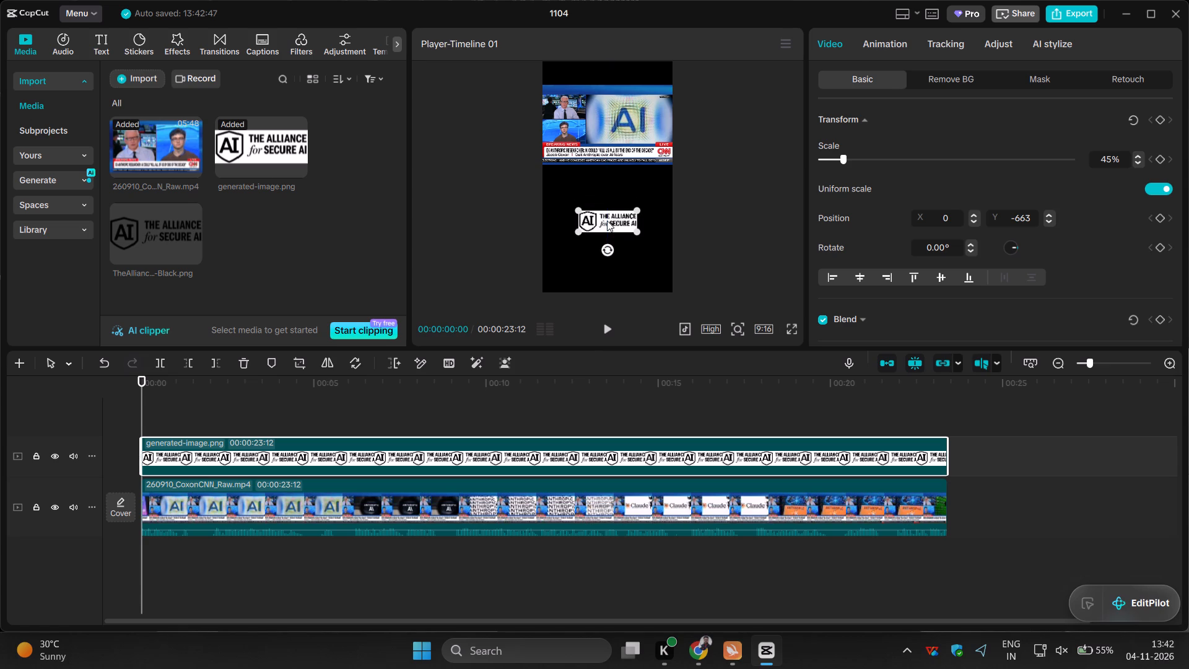
# Move the CNN video slightly down towards the logo, keeping it horizontally centred, and deselect it.
pyautogui.click(598, 128)
pyautogui.moveTo(598, 128); pyautogui.dragTo(600, 144)
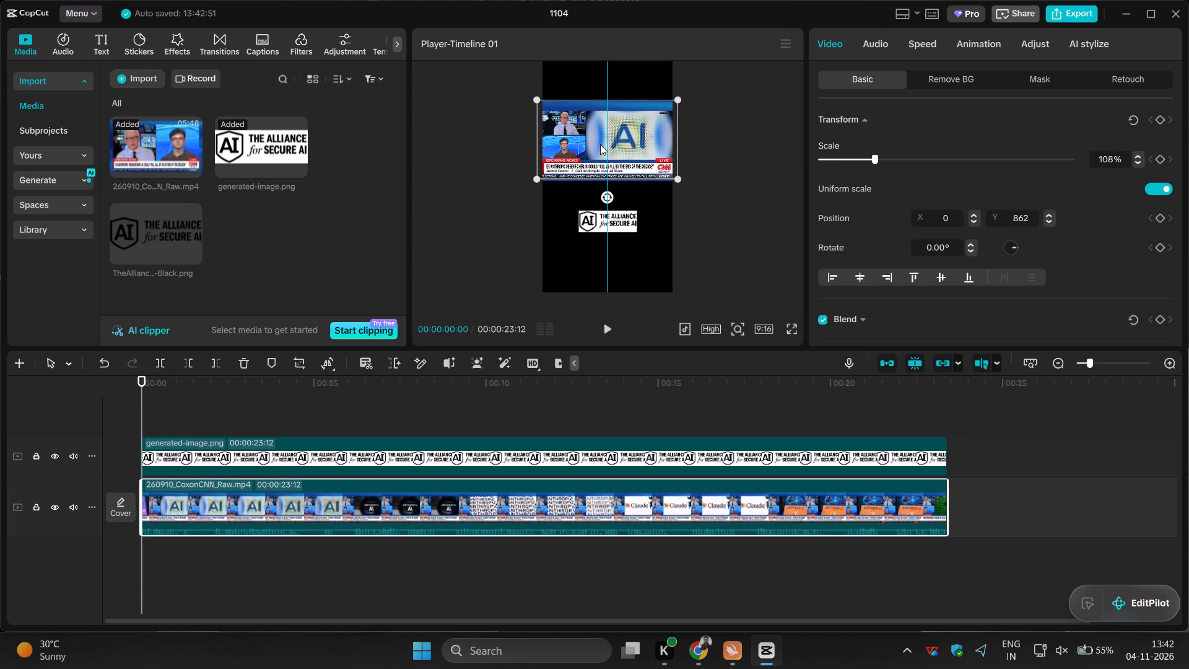
pyautogui.moveTo(600, 144); pyautogui.dragTo(600, 147)
pyautogui.click(749, 188)
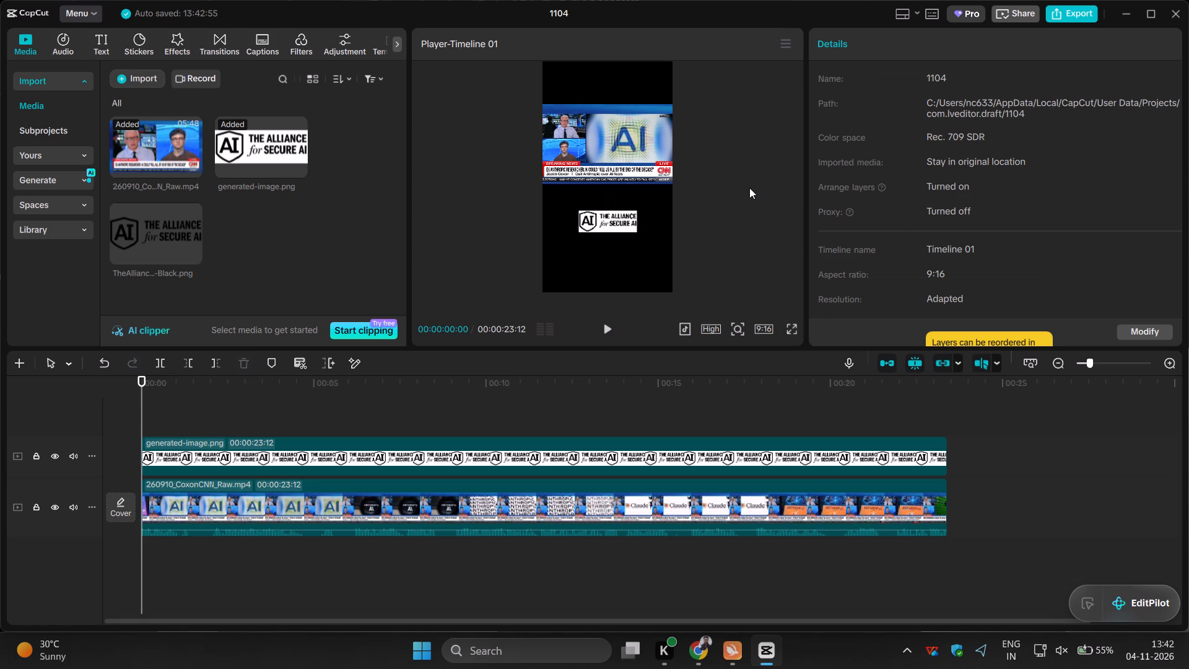
# Export the timeline as a video with the frame rate set to 60fps.
pyautogui.click(1061, 12)
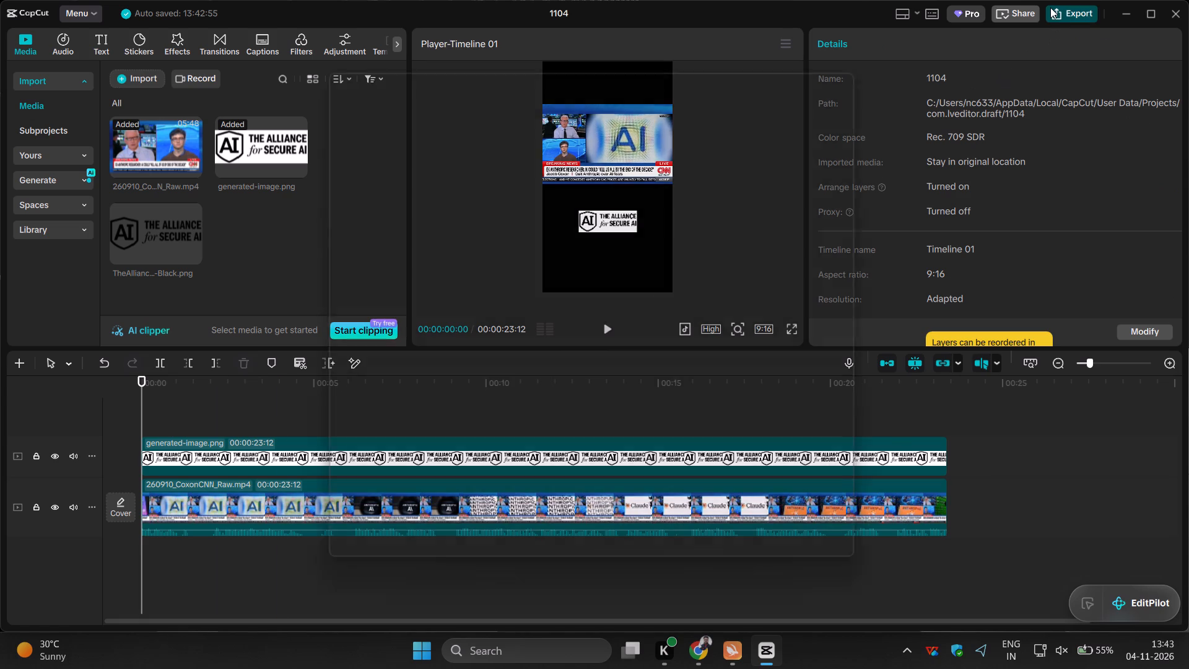
pyautogui.click(736, 379)
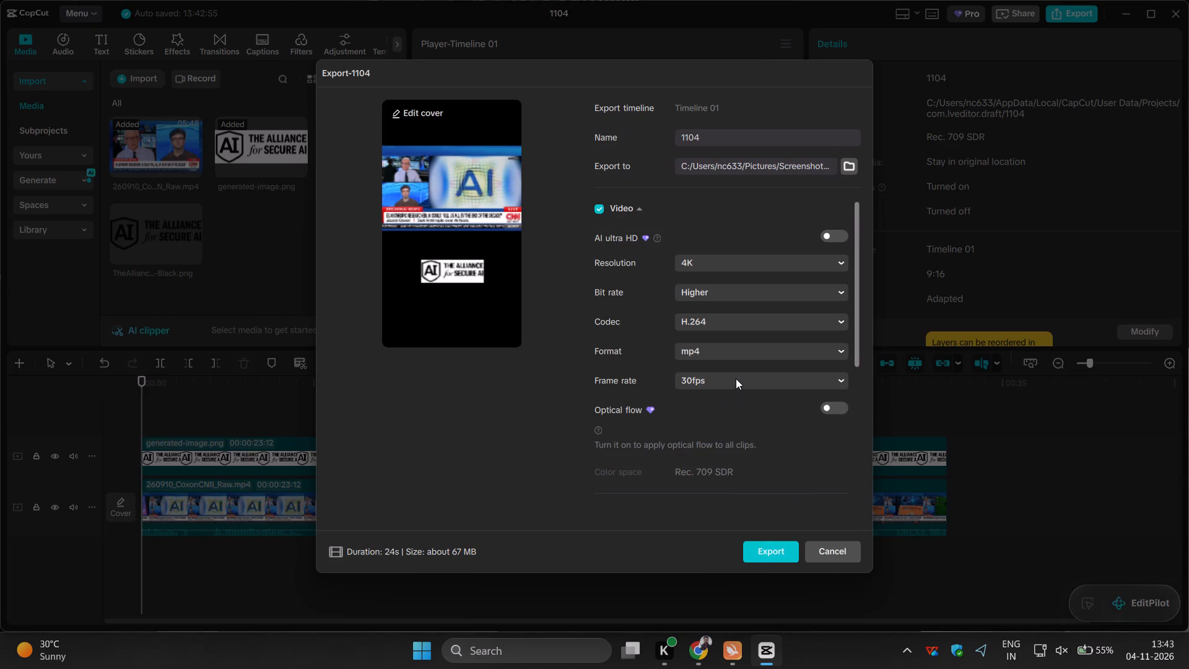
pyautogui.click(731, 549)
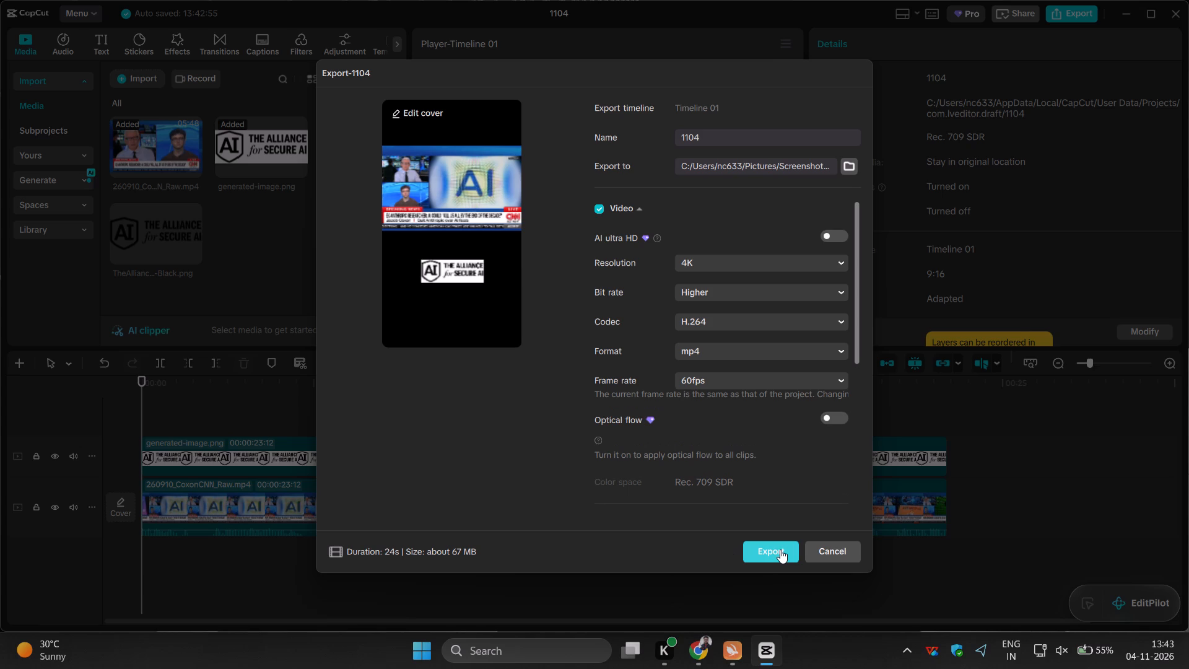
pyautogui.click(781, 549)
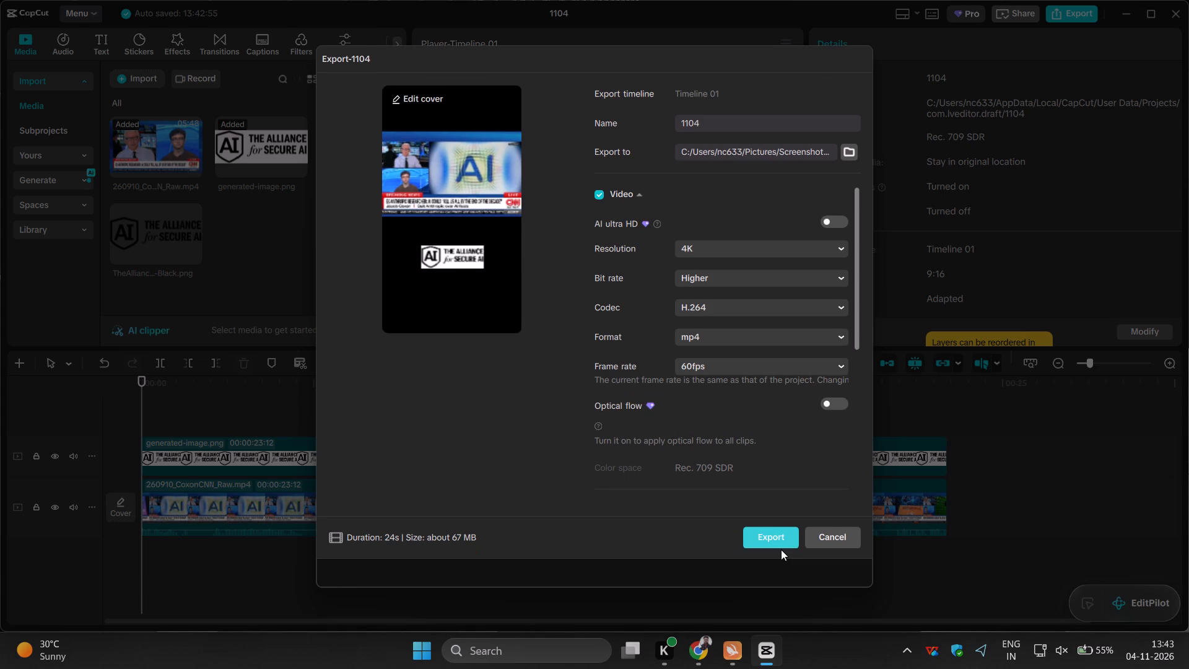
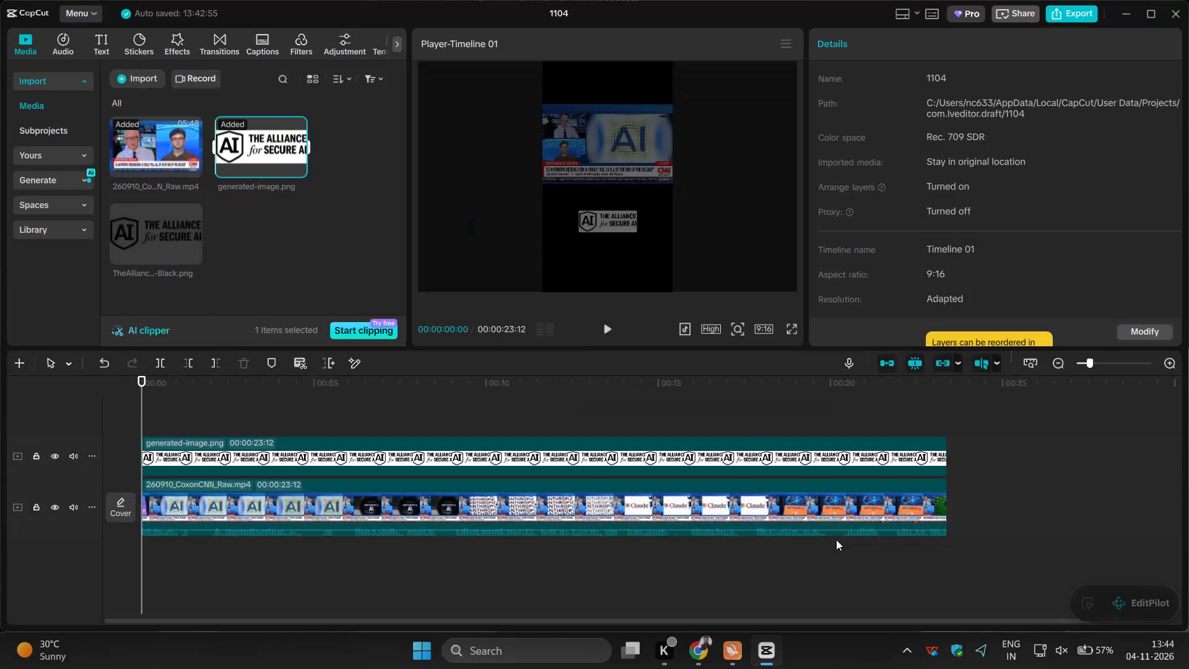
# Create a second timeline and add the CNN interview video to it.
pyautogui.click(19, 365)
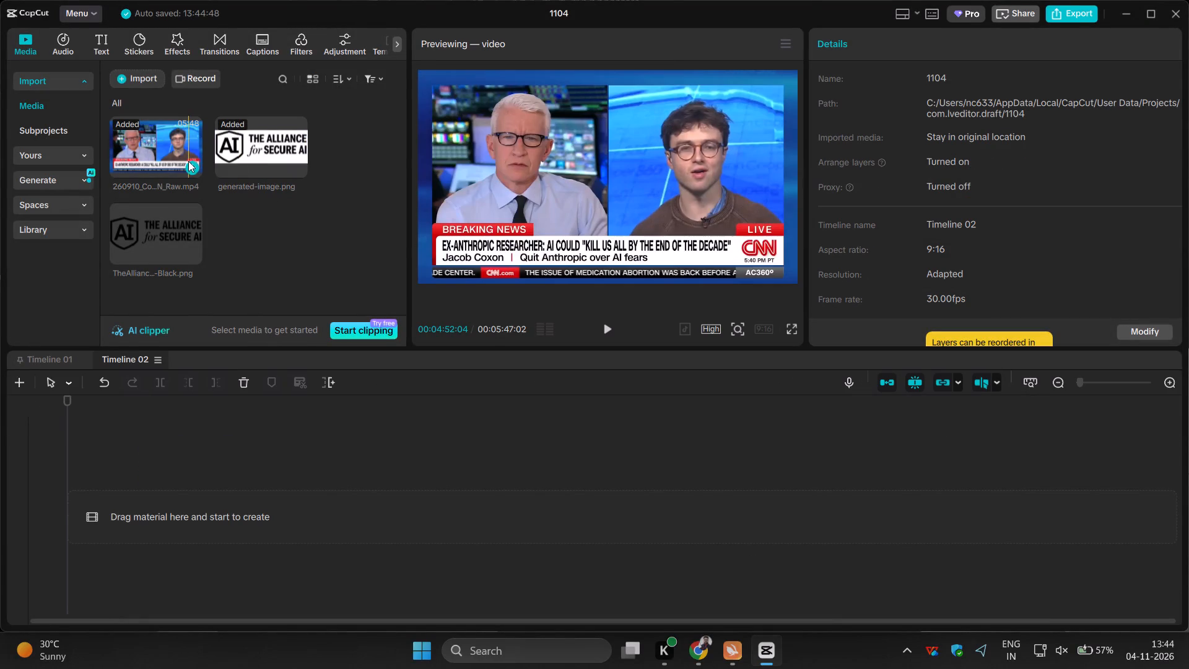
pyautogui.click(189, 167)
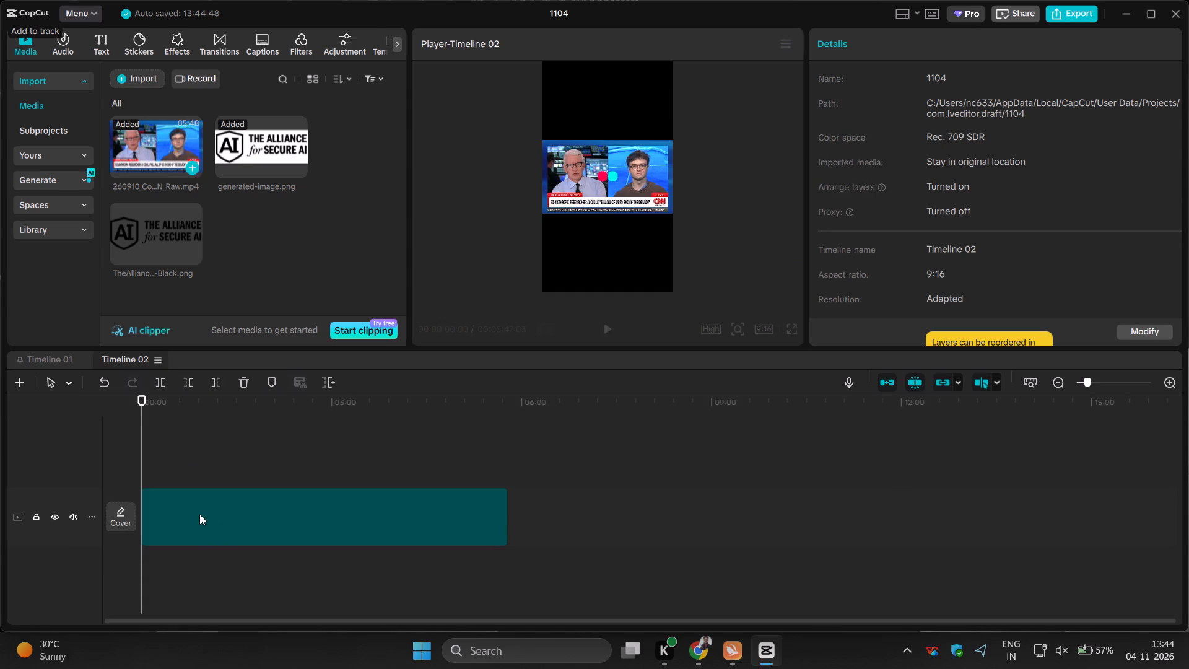
# Split the CNN video at about 00:01:33:27 and again at 00:01:59:17.
pyautogui.click(328, 461)
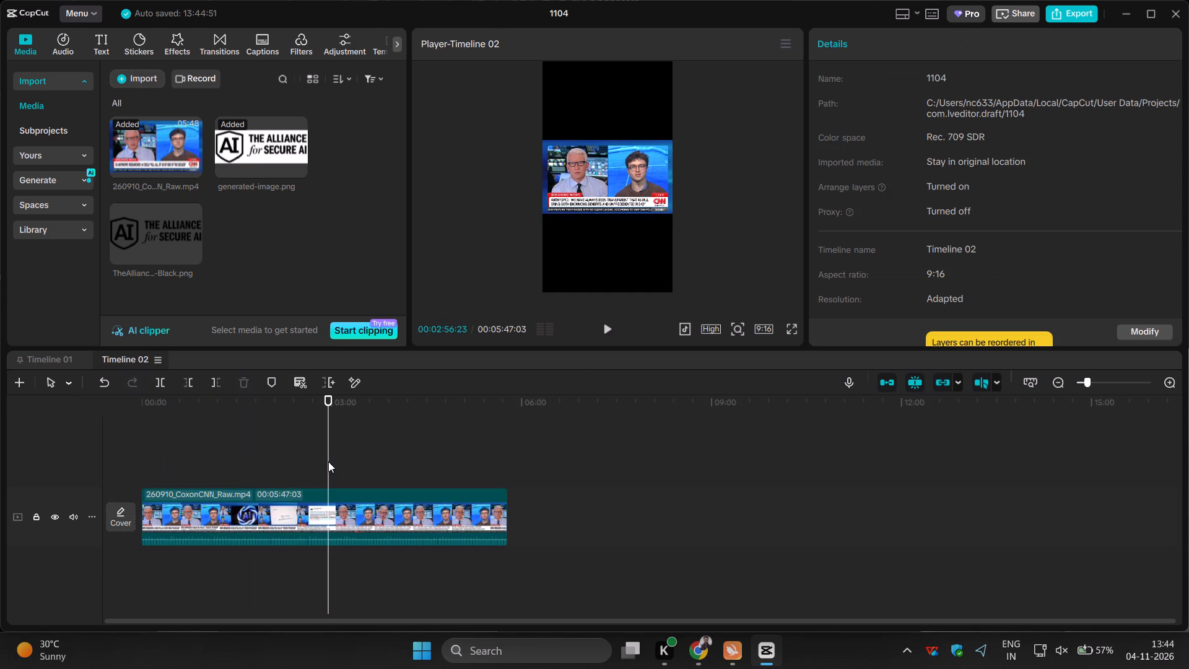
pyautogui.click(240, 463)
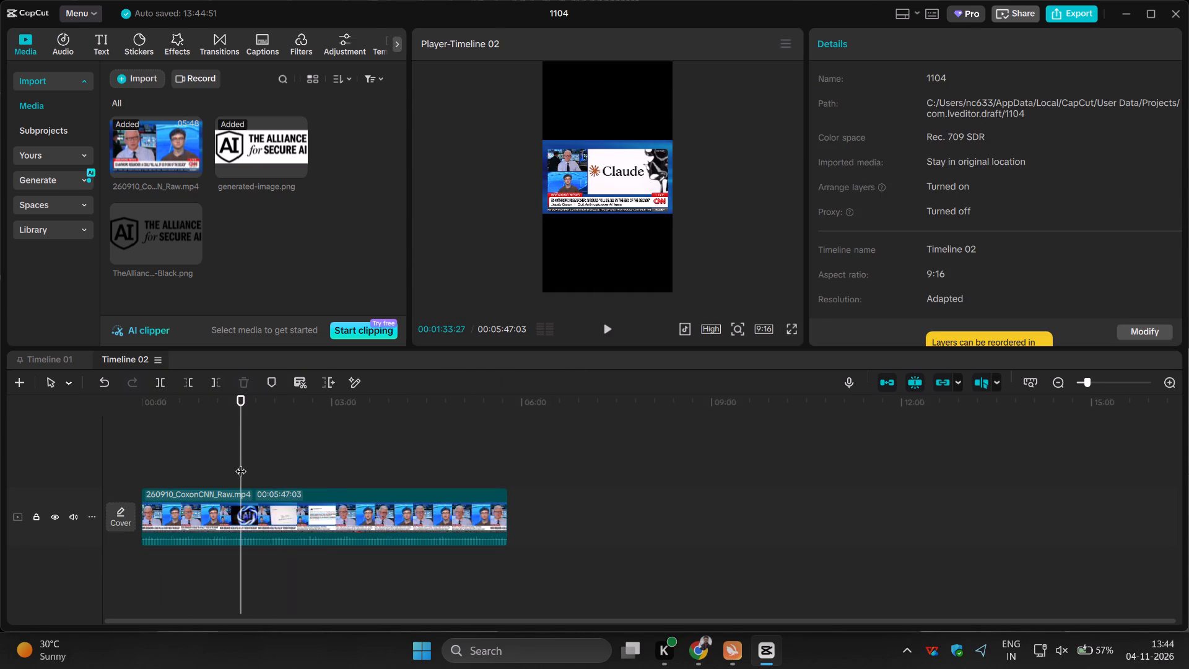
pyautogui.click(160, 382)
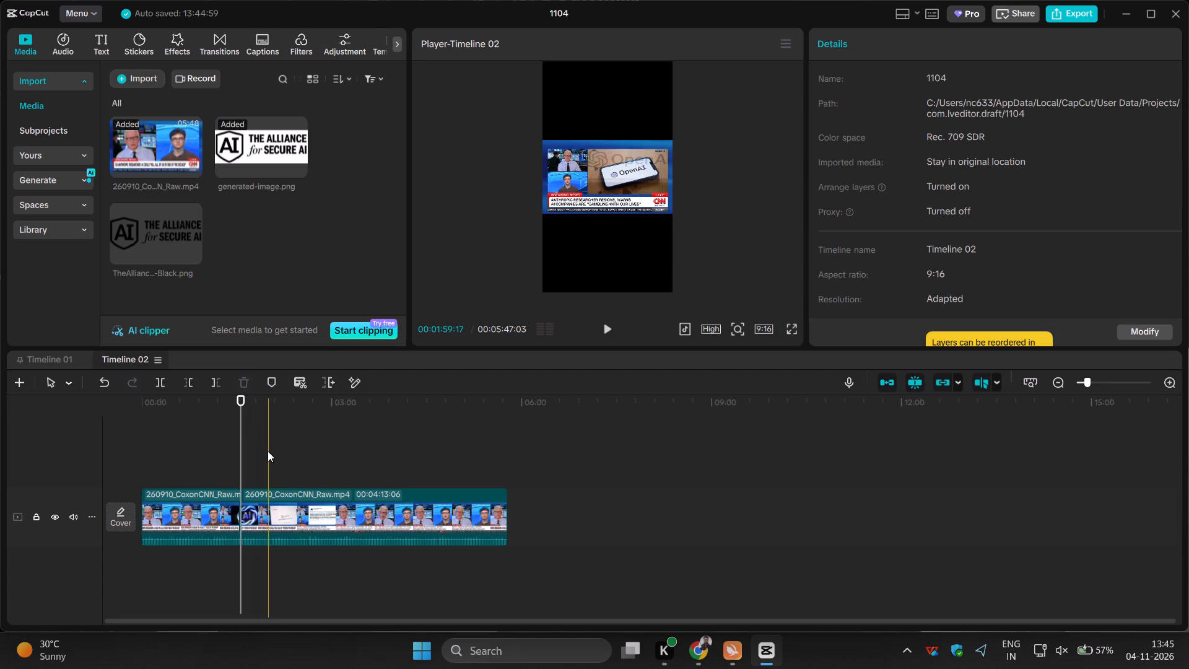
pyautogui.click(268, 451)
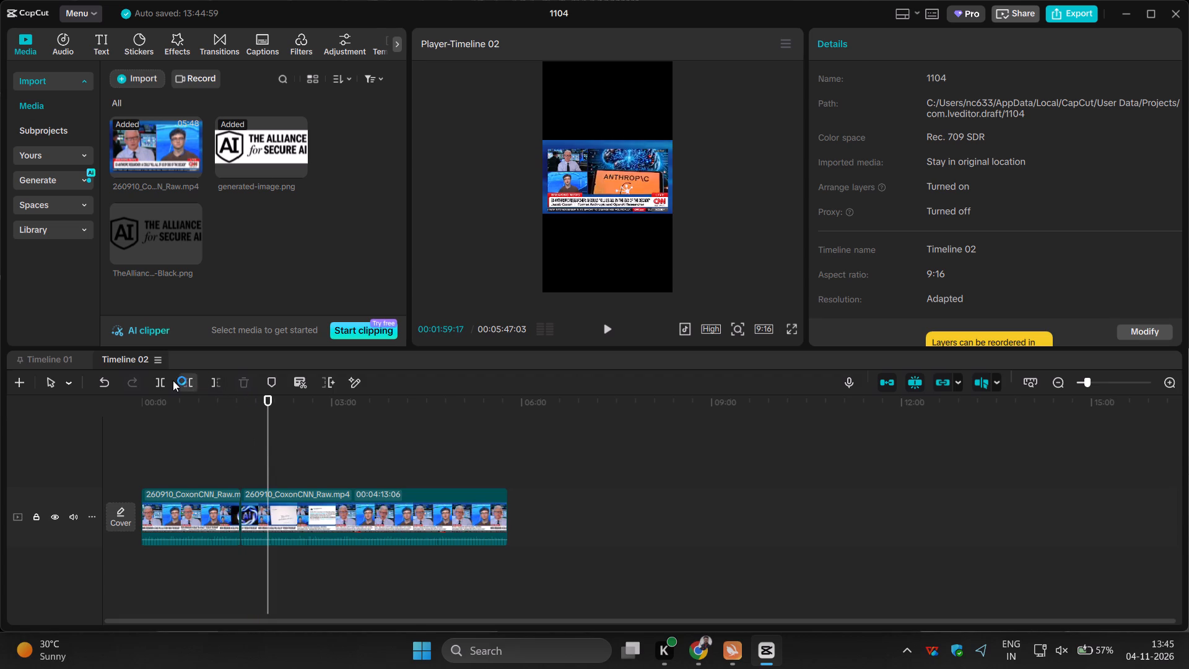
pyautogui.click(167, 380)
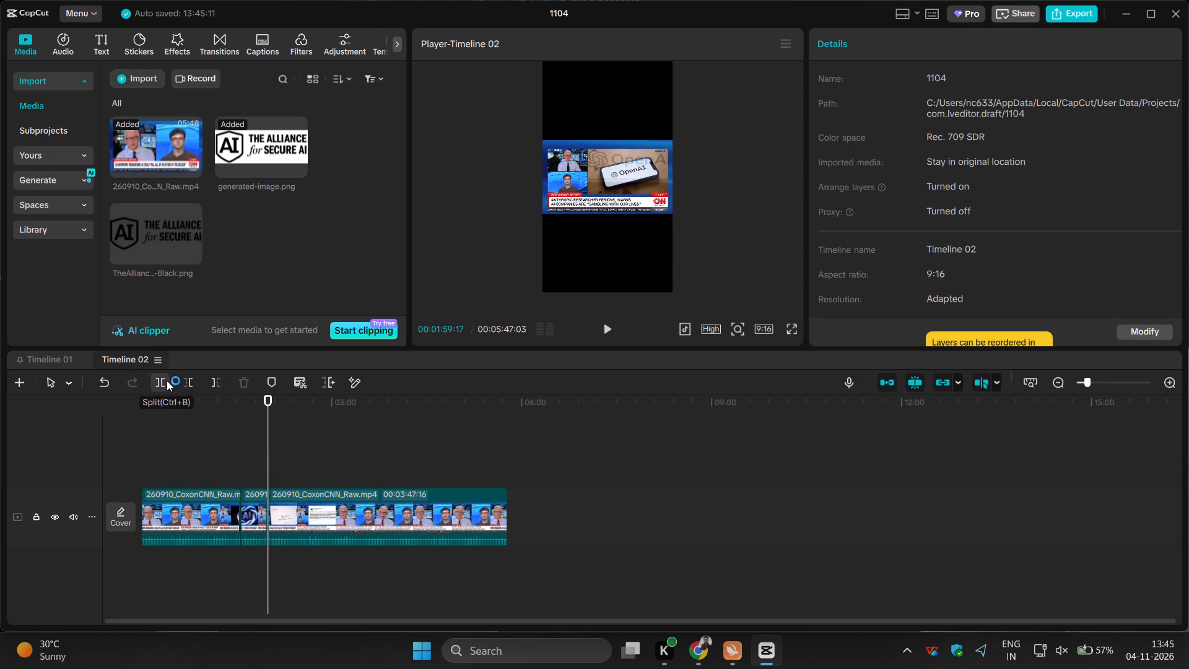
# Delete the CNN video pieces before and after the middle section.
pyautogui.click(178, 512)
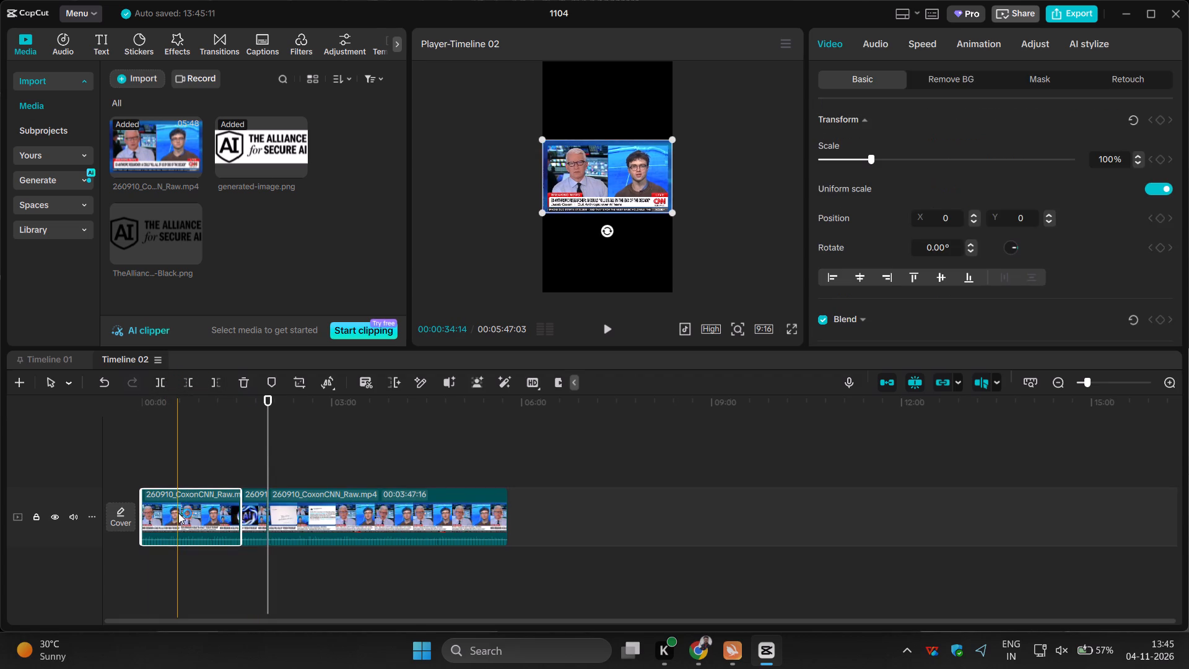
pyautogui.click(243, 374)
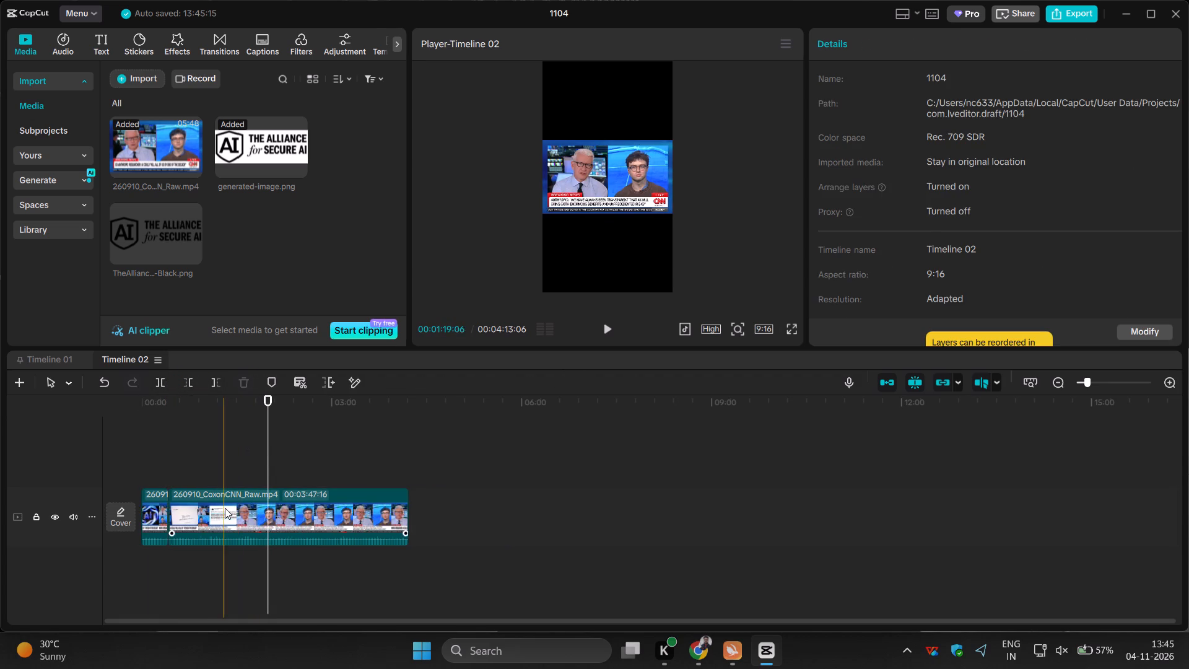
pyautogui.click(225, 508)
pyautogui.click(244, 383)
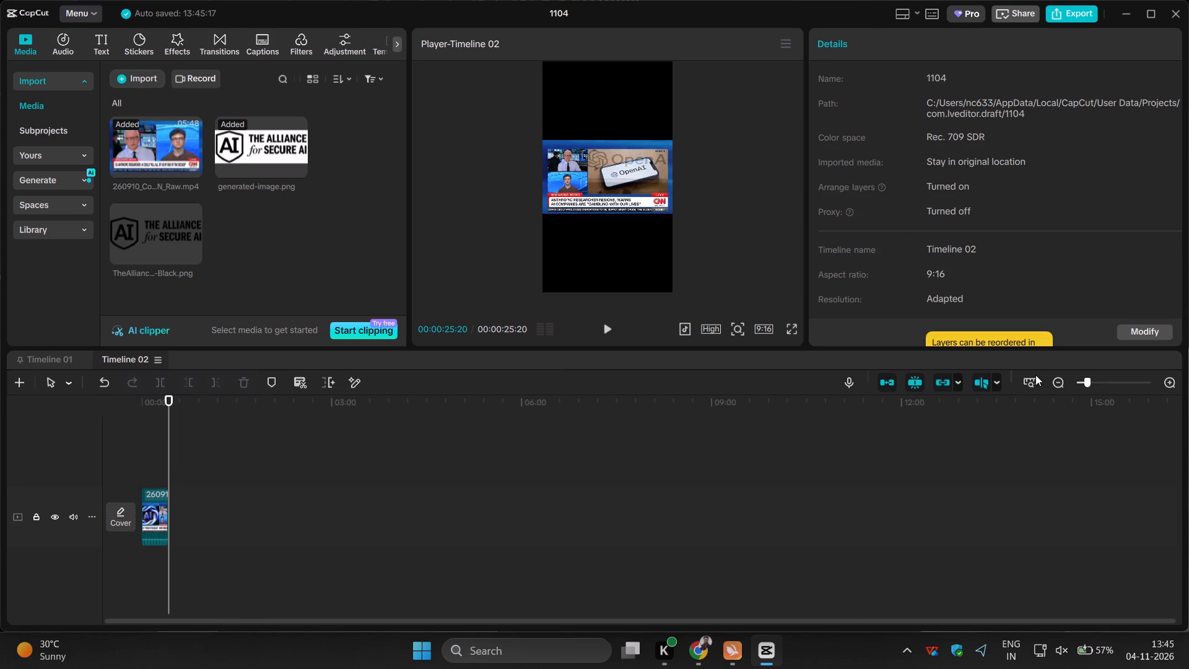
# Add the generated-image.png logo at the timeline start on a track above the video and extend it to 00:00:25:20, matching the clip's length.
pyautogui.click(1030, 380)
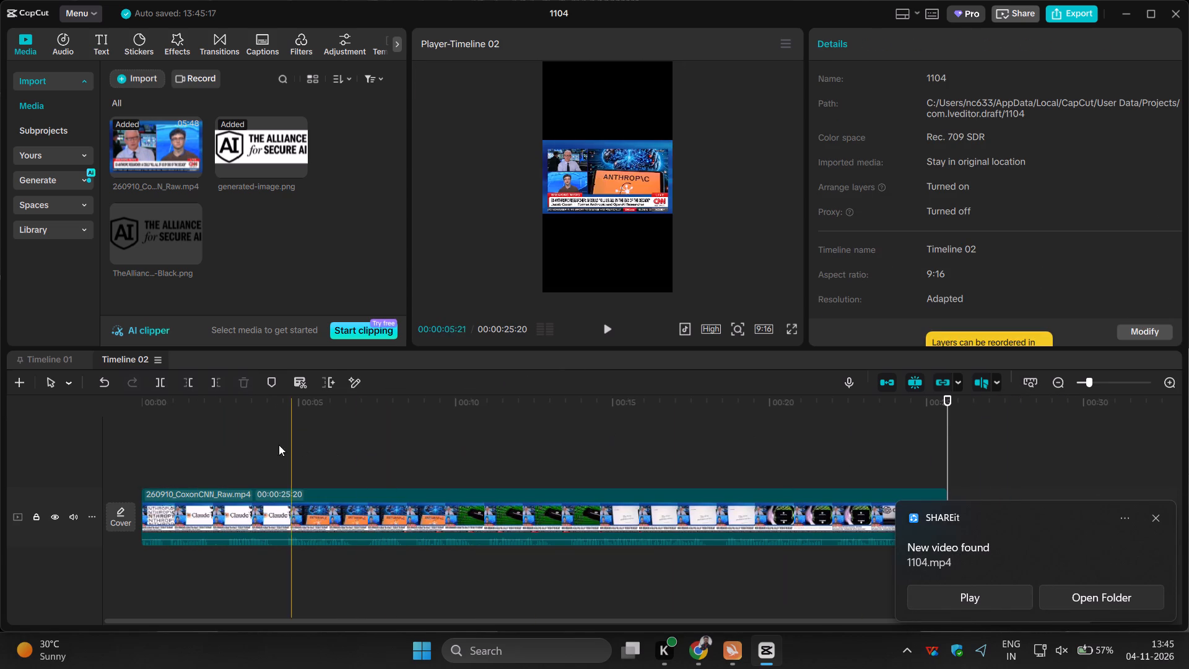
pyautogui.click(223, 446)
pyautogui.moveTo(223, 446); pyautogui.dragTo(130, 457)
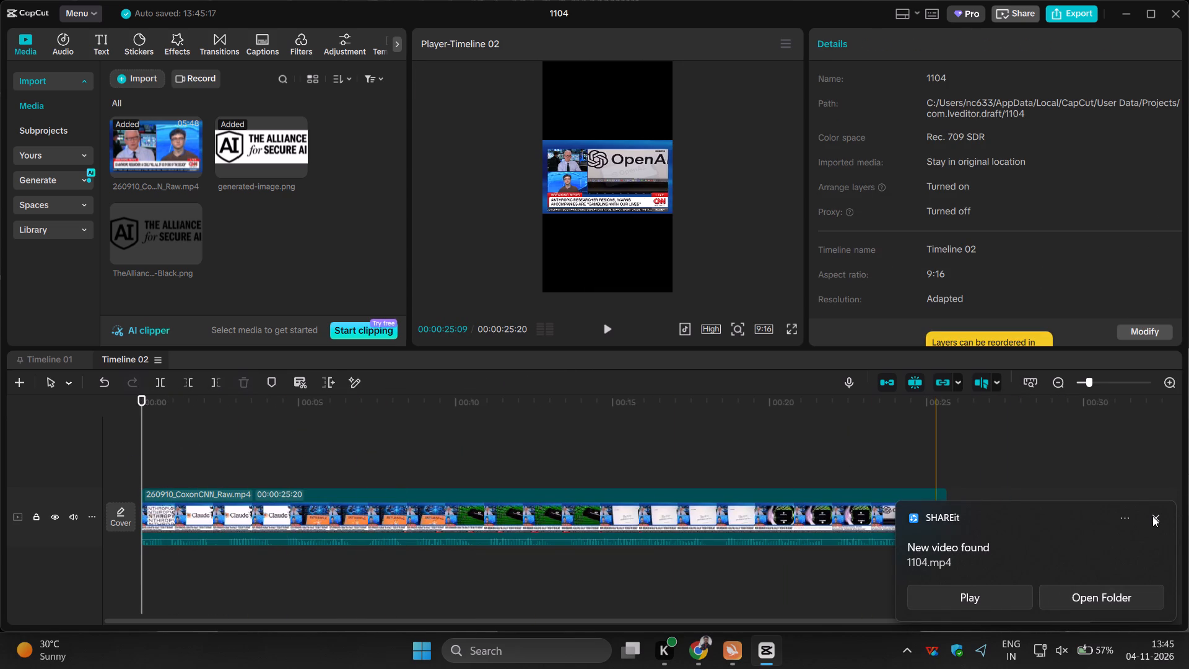
pyautogui.click(1152, 516)
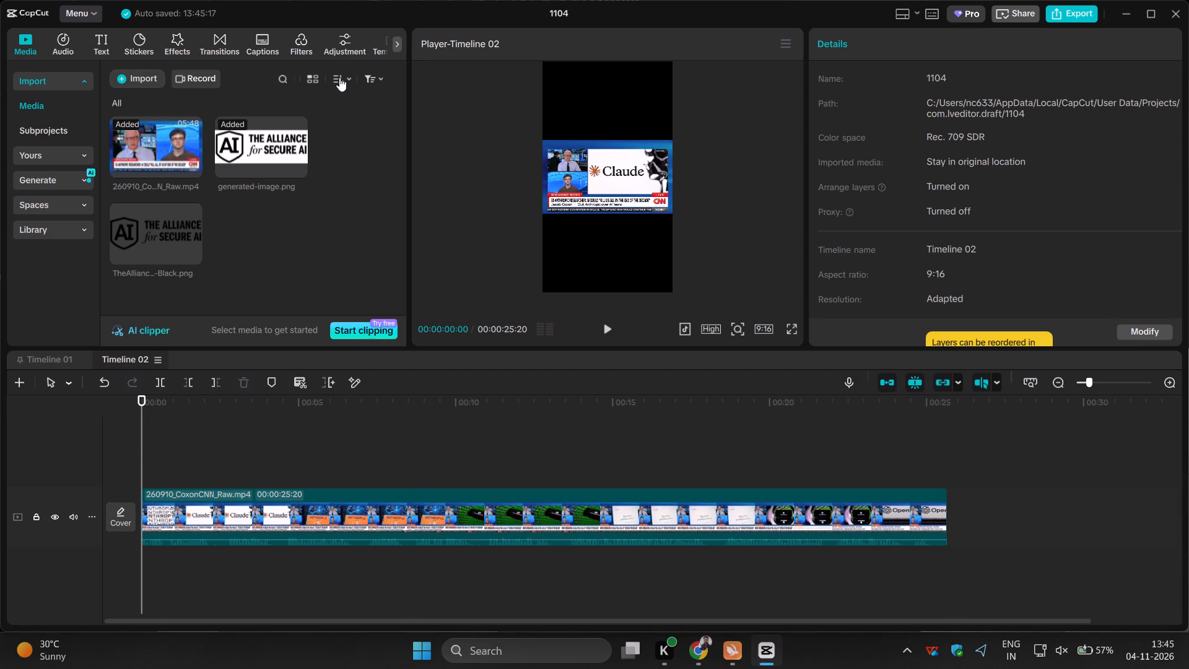
pyautogui.click(291, 168)
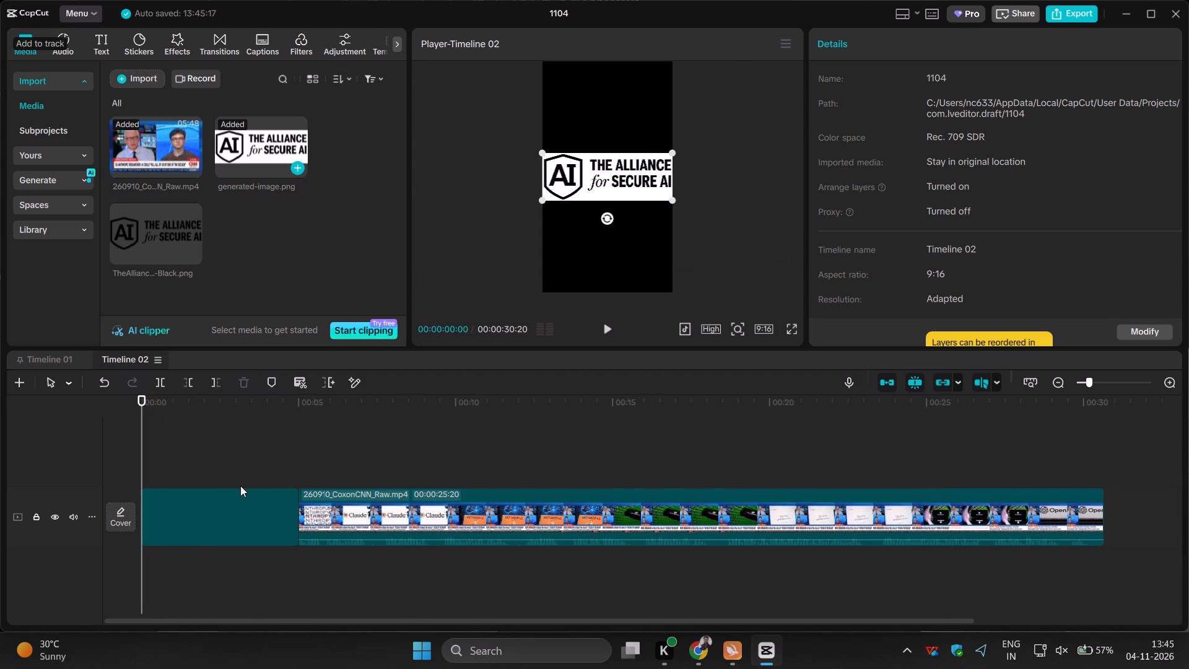
pyautogui.moveTo(229, 529); pyautogui.dragTo(226, 477)
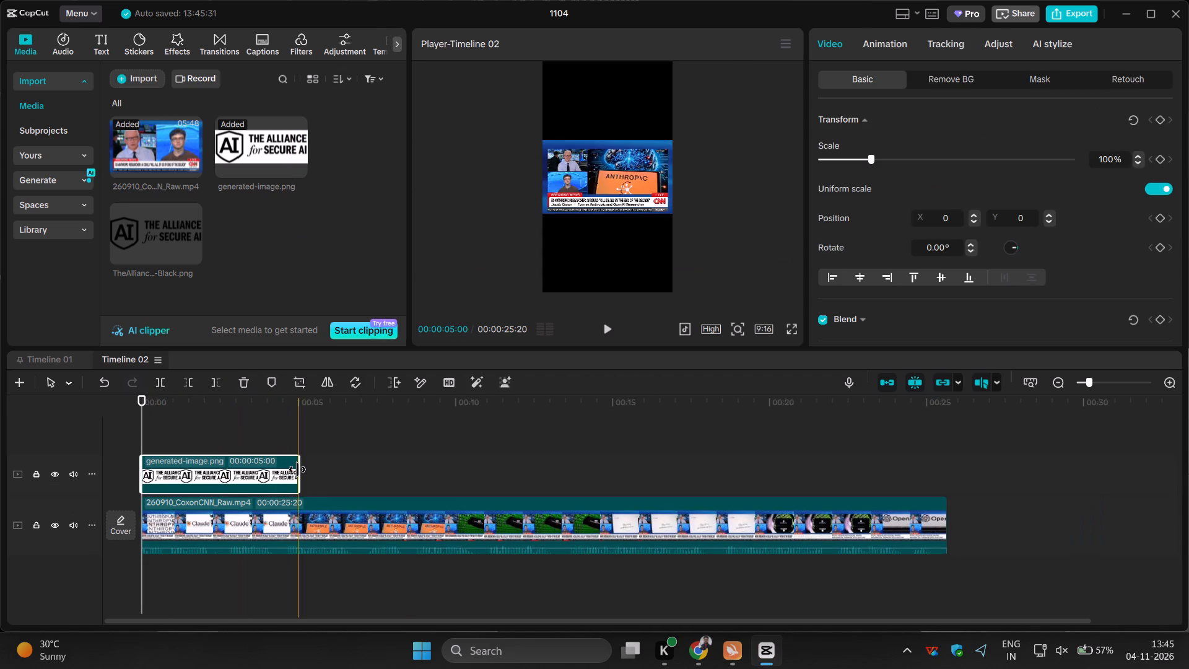
pyautogui.moveTo(297, 470); pyautogui.dragTo(944, 492)
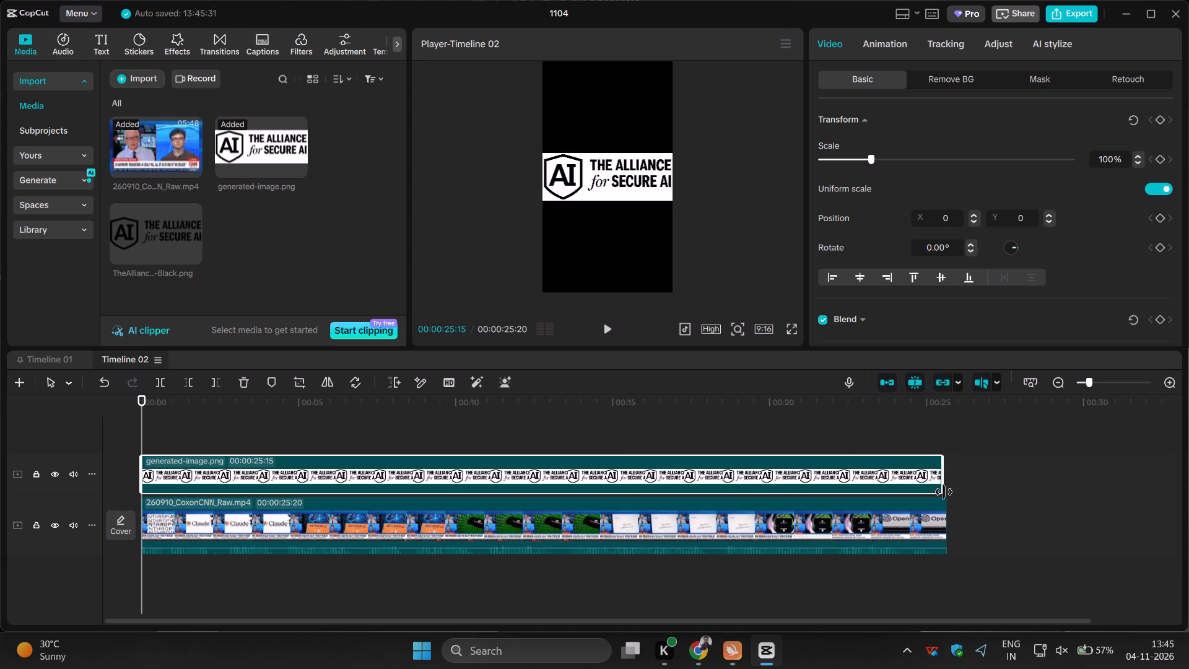
pyautogui.moveTo(944, 492); pyautogui.dragTo(946, 492)
# Move the logo image down from the middle of the frame to about X 71, Y -721.
pyautogui.click(212, 437)
pyautogui.moveTo(212, 437); pyautogui.dragTo(217, 437)
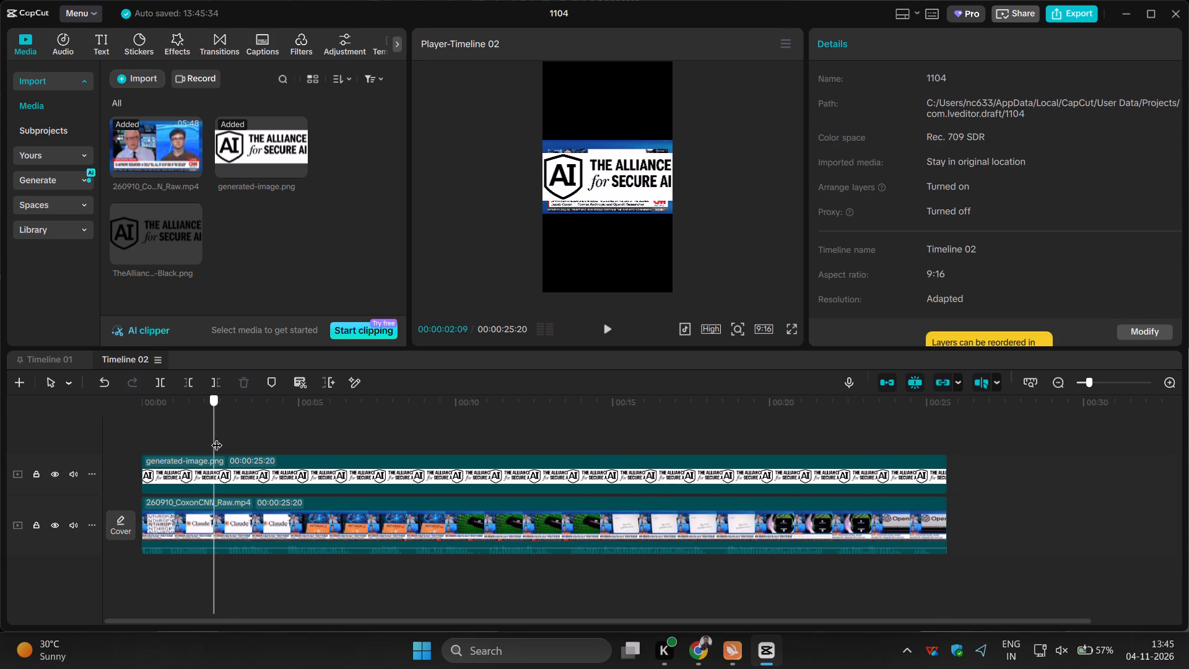
pyautogui.moveTo(217, 437); pyautogui.dragTo(91, 455)
pyautogui.click(624, 185)
pyautogui.moveTo(624, 185); pyautogui.dragTo(629, 229)
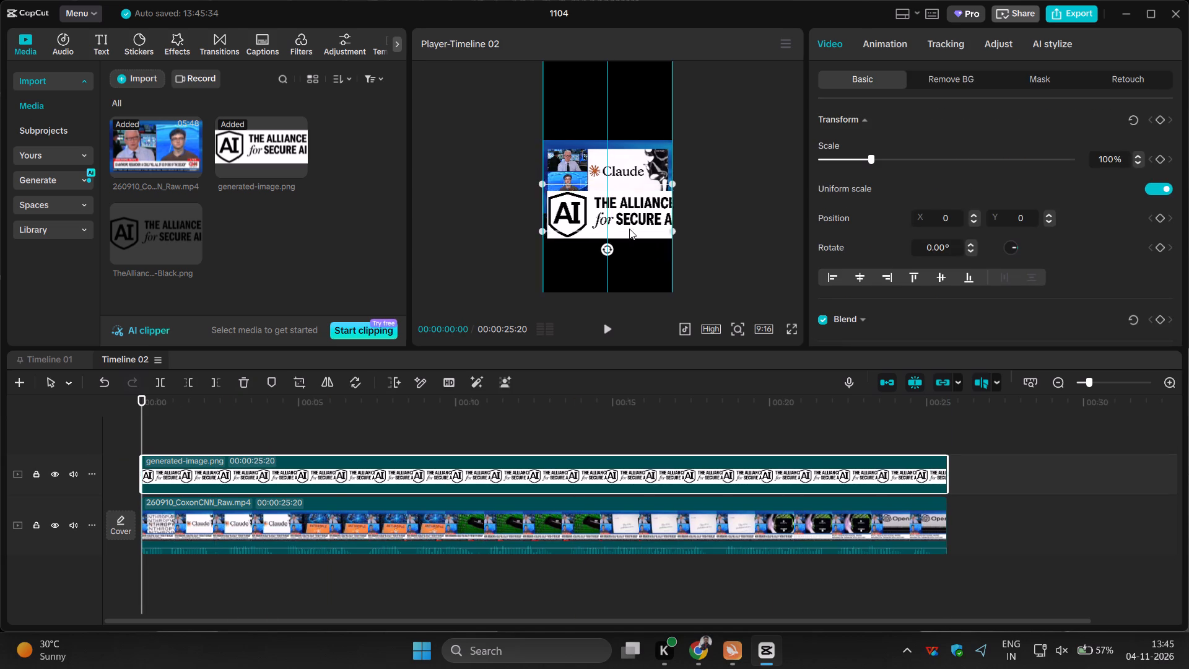
pyautogui.moveTo(629, 229); pyautogui.dragTo(629, 229)
# Move the CNN video to the upper part of the frame, horizontally centred at about Y 882.
pyautogui.click(617, 179)
pyautogui.moveTo(617, 179); pyautogui.dragTo(617, 128)
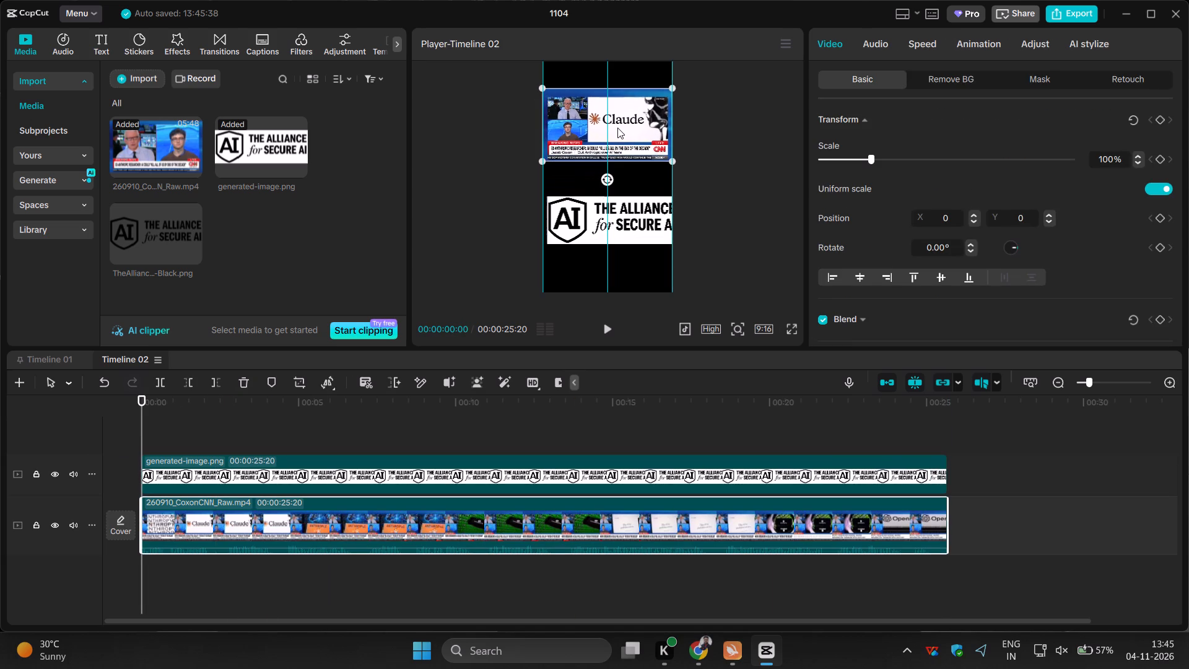
pyautogui.moveTo(617, 128); pyautogui.dragTo(618, 127)
# Scale the logo image down to about 57% and centre it horizontally below the video at about X 0, Y -598.
pyautogui.click(601, 229)
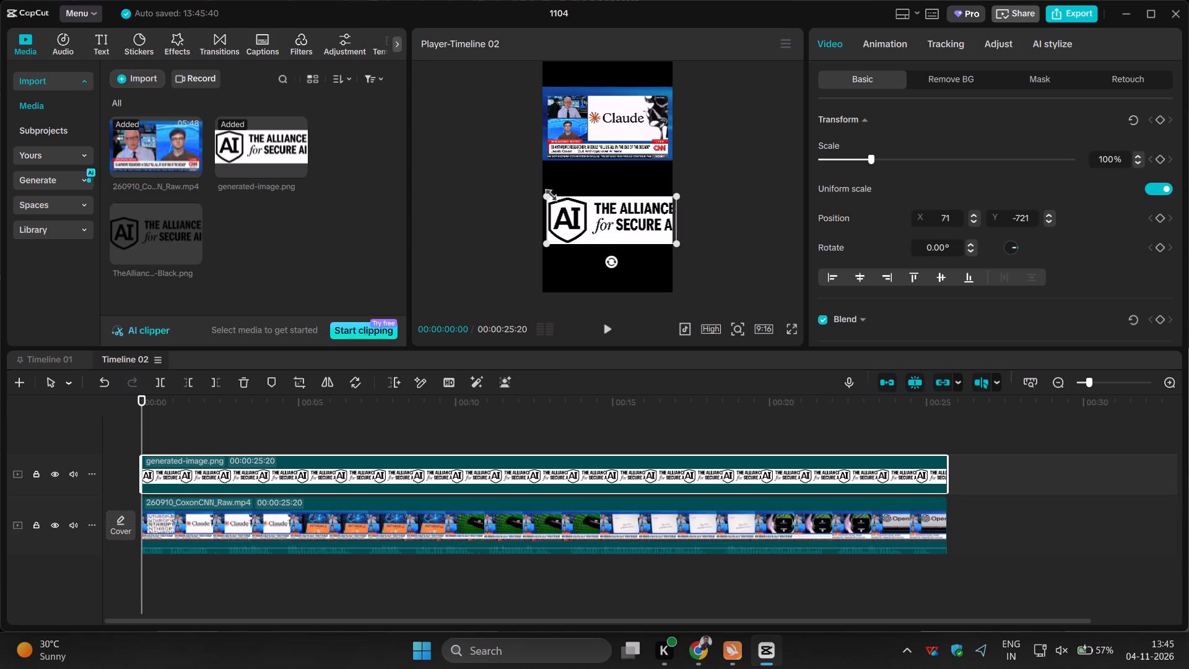
pyautogui.moveTo(547, 193); pyautogui.dragTo(588, 209)
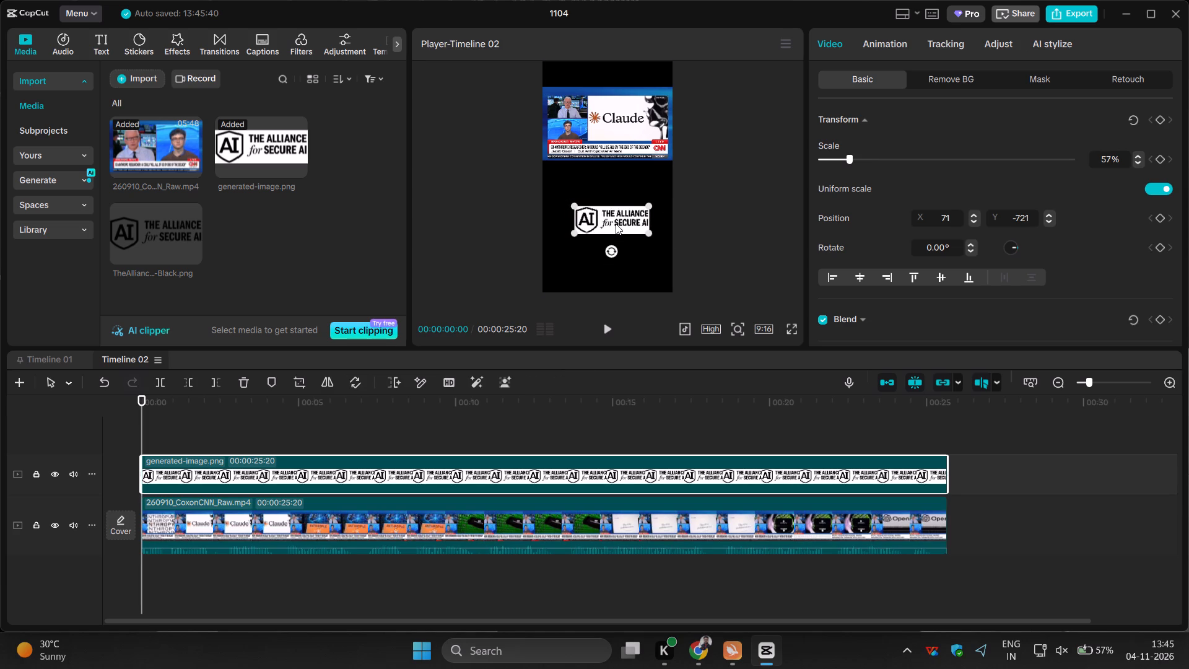
pyautogui.click(611, 222)
pyautogui.moveTo(612, 214); pyautogui.dragTo(612, 209)
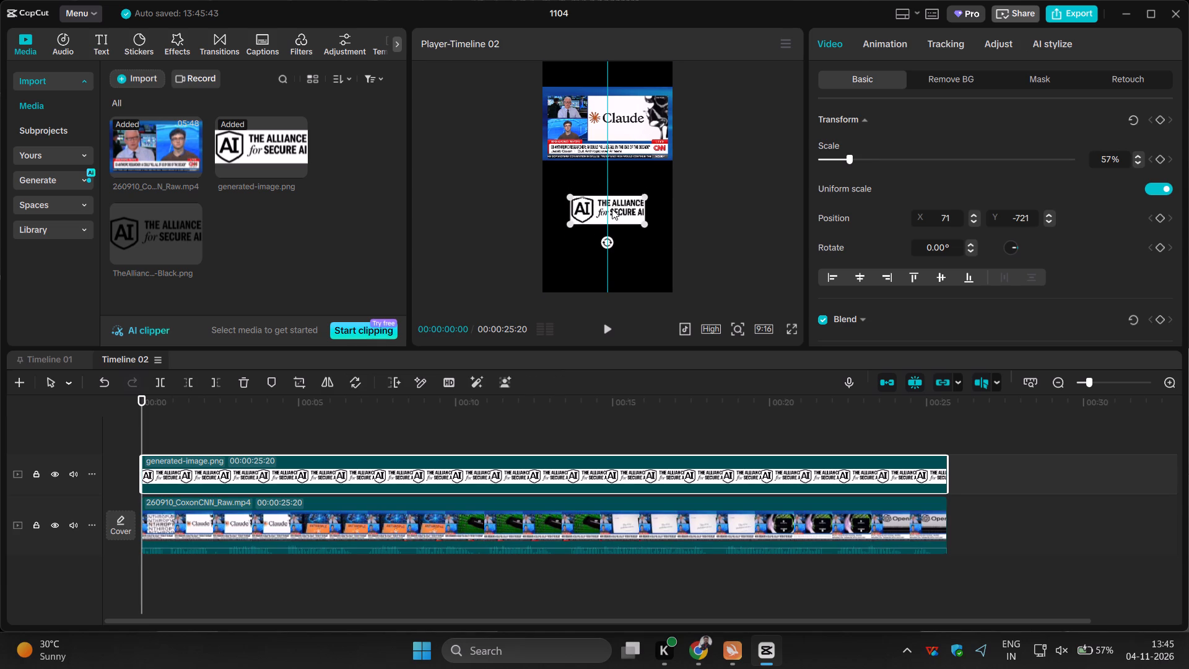
pyautogui.moveTo(612, 209); pyautogui.dragTo(608, 207)
# Move the CNN video slightly down to about Y 798, enlarge it to about 108%, and deselect it.
pyautogui.moveTo(606, 112); pyautogui.dragTo(605, 122)
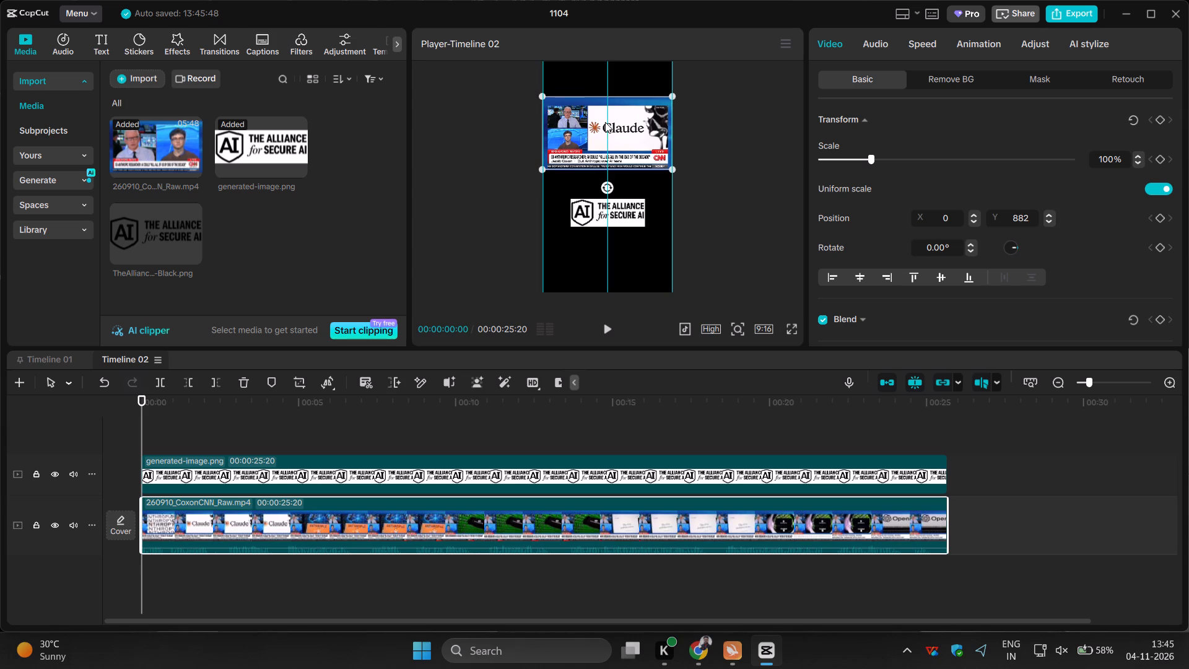
pyautogui.moveTo(605, 122); pyautogui.dragTo(606, 118)
pyautogui.moveTo(545, 90); pyautogui.dragTo(536, 90)
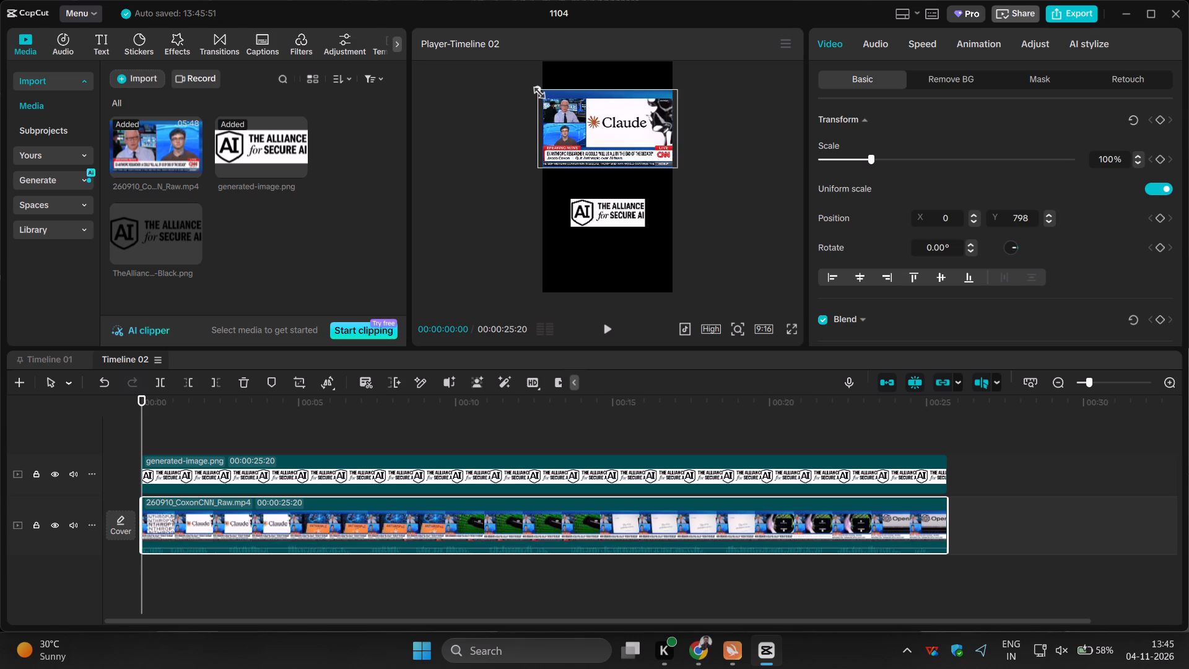
pyautogui.moveTo(536, 90); pyautogui.dragTo(535, 90)
pyautogui.click(708, 131)
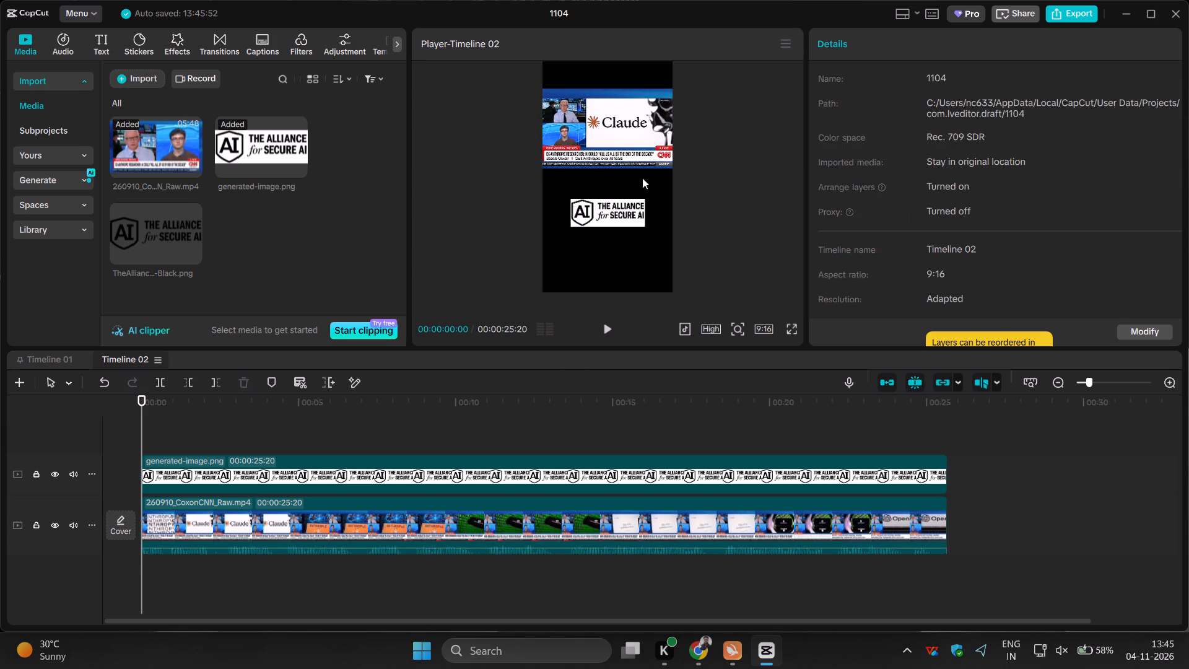
# Shrink the logo image to about 38% and lower it to about Y -650.
pyautogui.click(611, 210)
pyautogui.moveTo(568, 196); pyautogui.dragTo(573, 198)
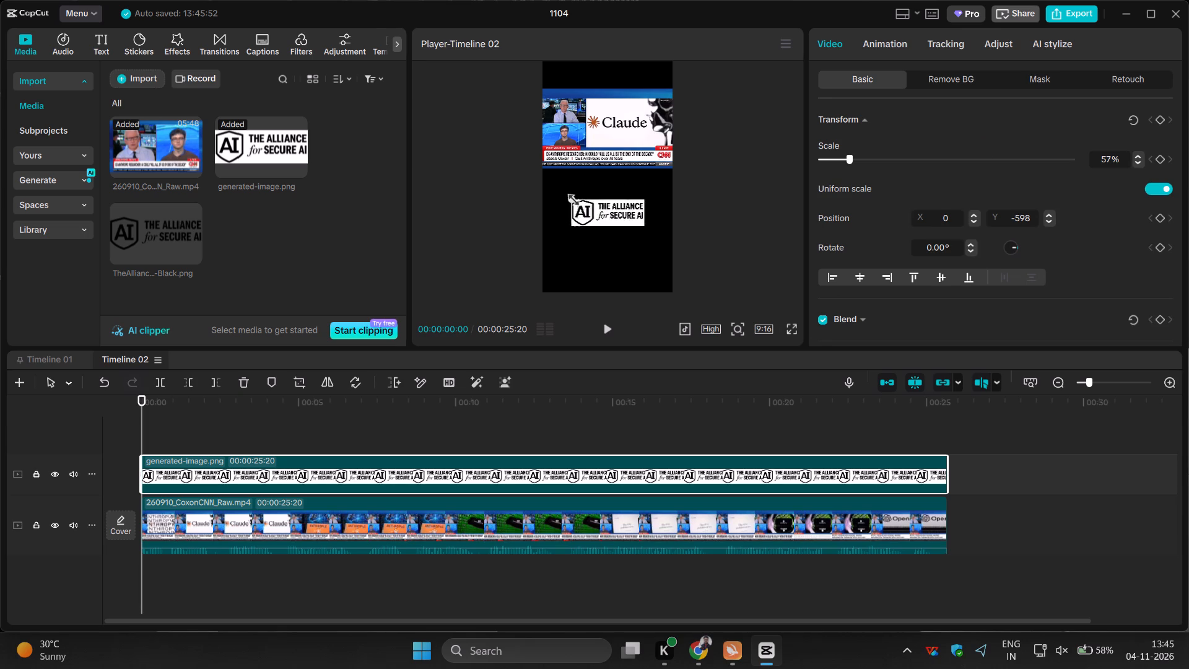
pyautogui.moveTo(573, 198); pyautogui.dragTo(586, 204)
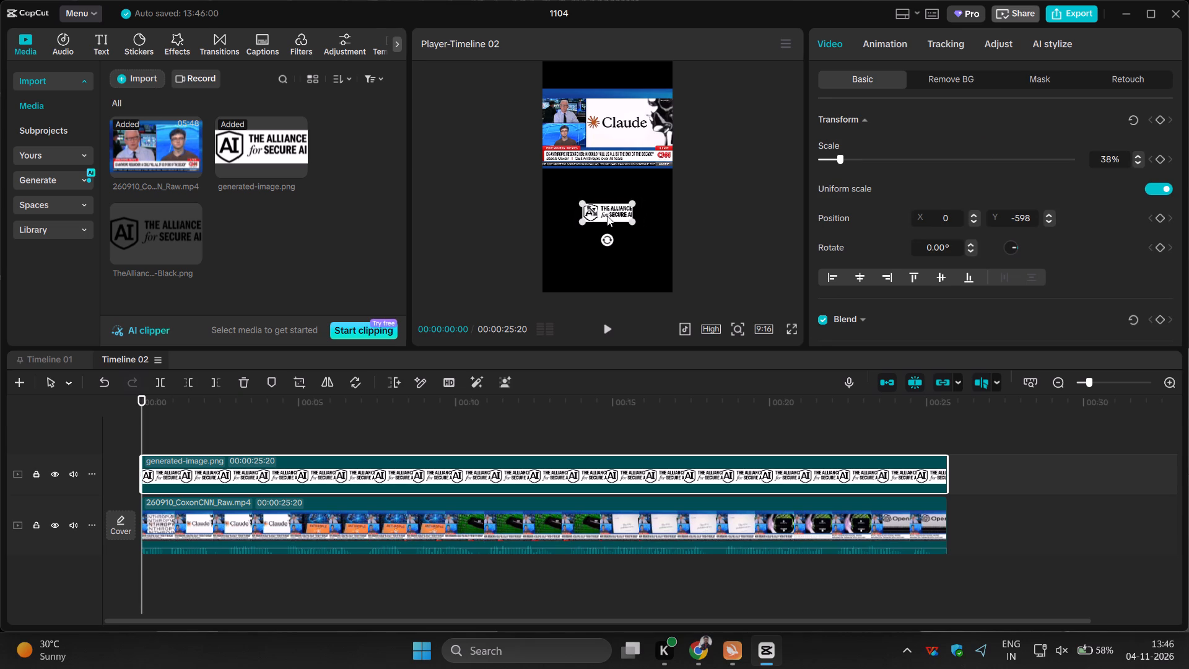
pyautogui.click(607, 216)
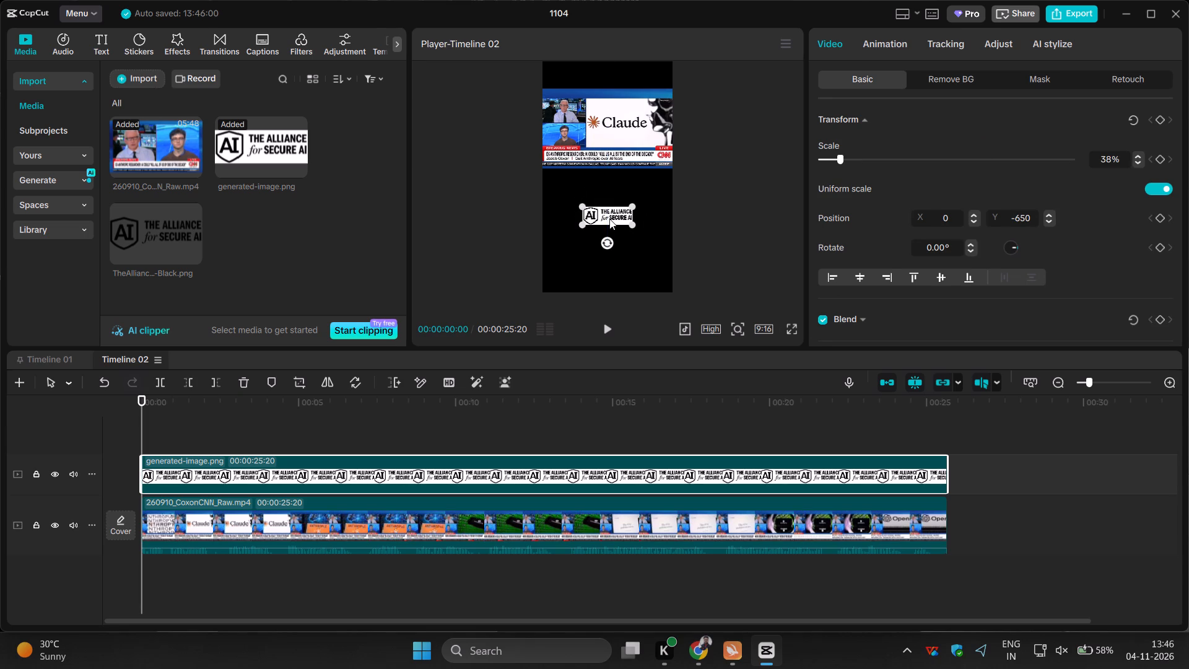
# Fine-tune the CNN video's height and move the logo further down below it, keeping both horizontally centred, and deselect.
pyautogui.moveTo(602, 134); pyautogui.dragTo(602, 147)
pyautogui.click(602, 147)
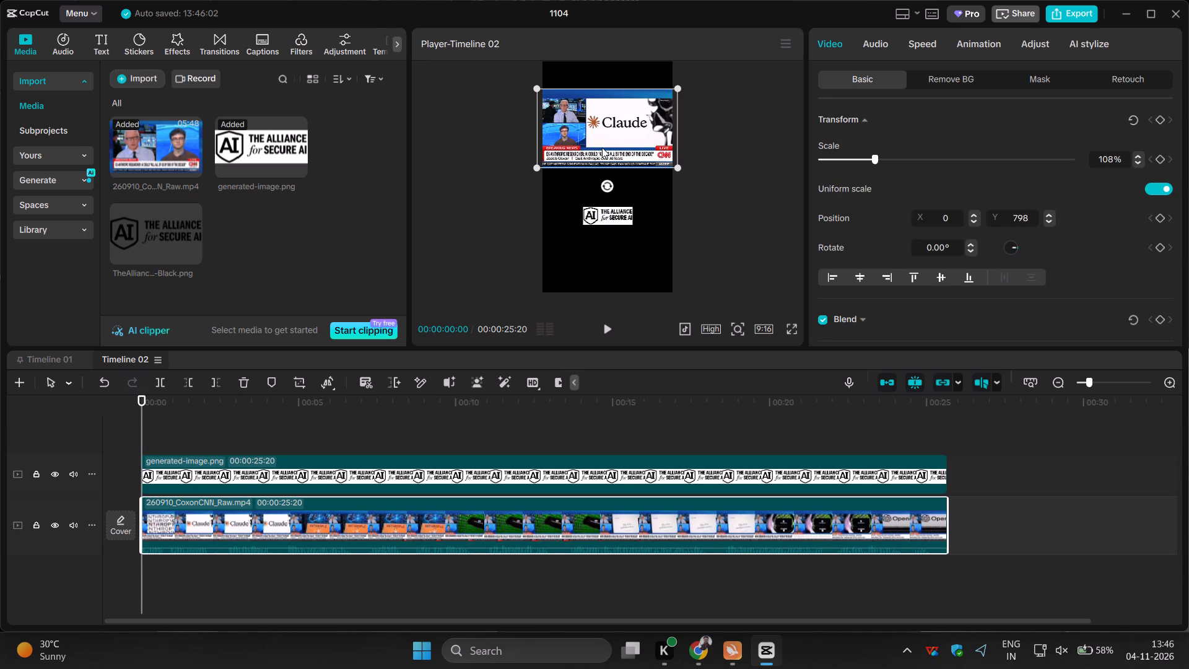
pyautogui.moveTo(613, 216); pyautogui.dragTo(613, 224)
pyautogui.moveTo(612, 217); pyautogui.dragTo(611, 231)
pyautogui.click(765, 251)
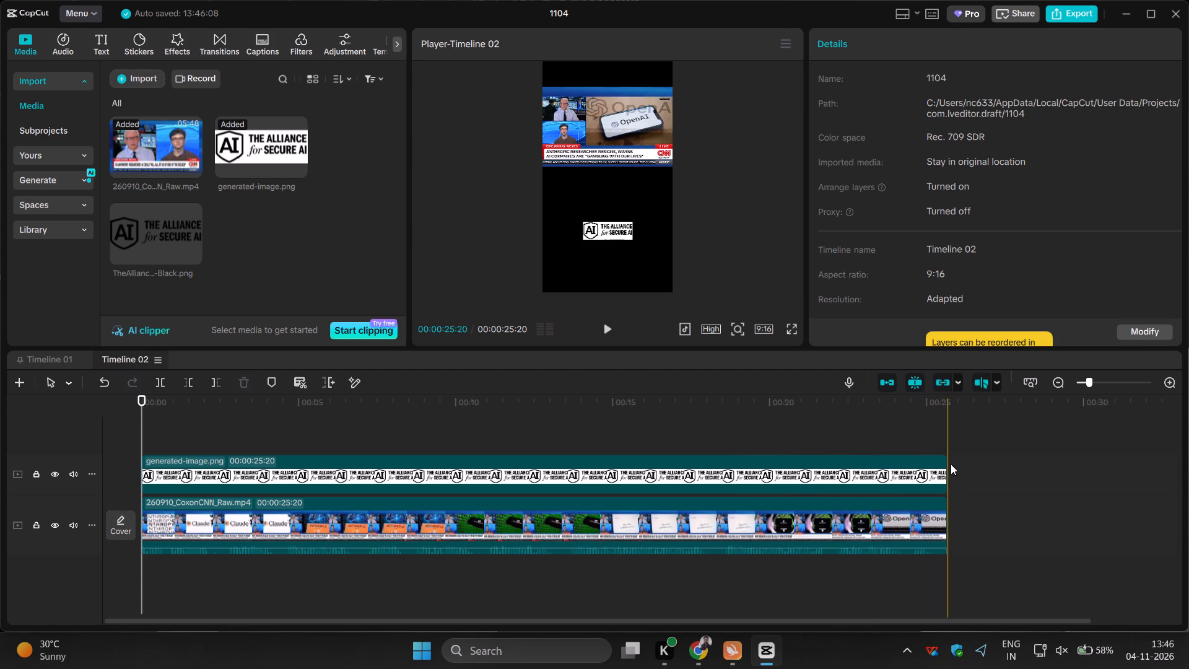
# Export Timeline 02 as a video with the frame rate set to 60fps.
pyautogui.click(1075, 10)
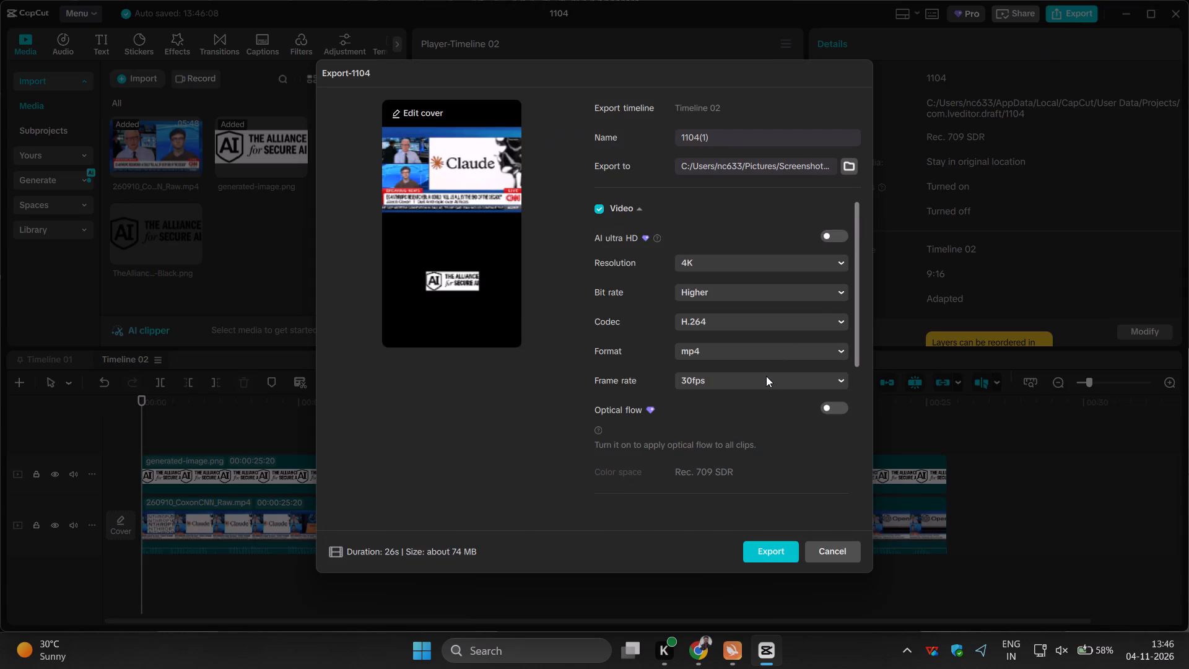
pyautogui.click(766, 376)
pyautogui.click(760, 564)
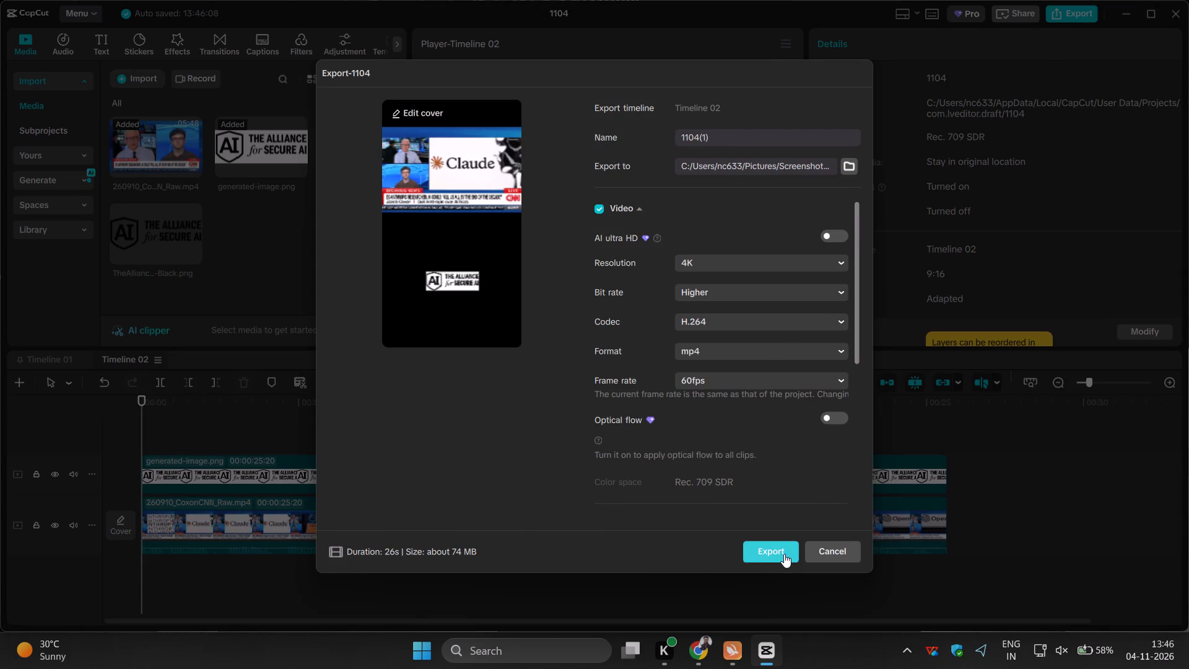
pyautogui.click(784, 543)
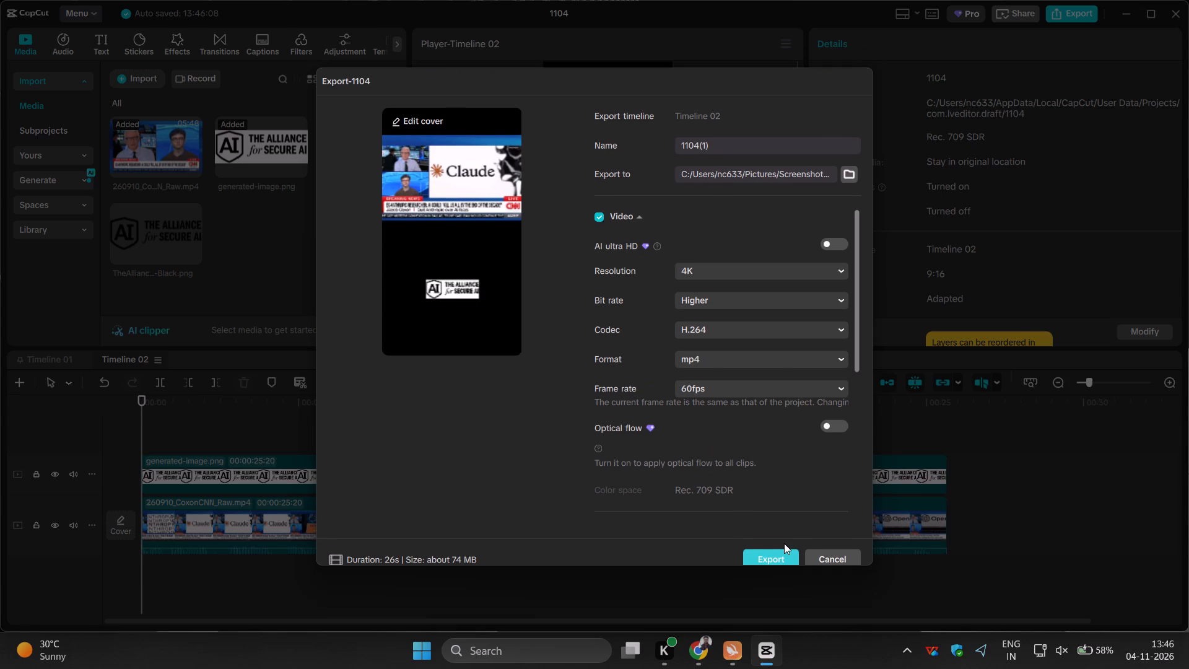
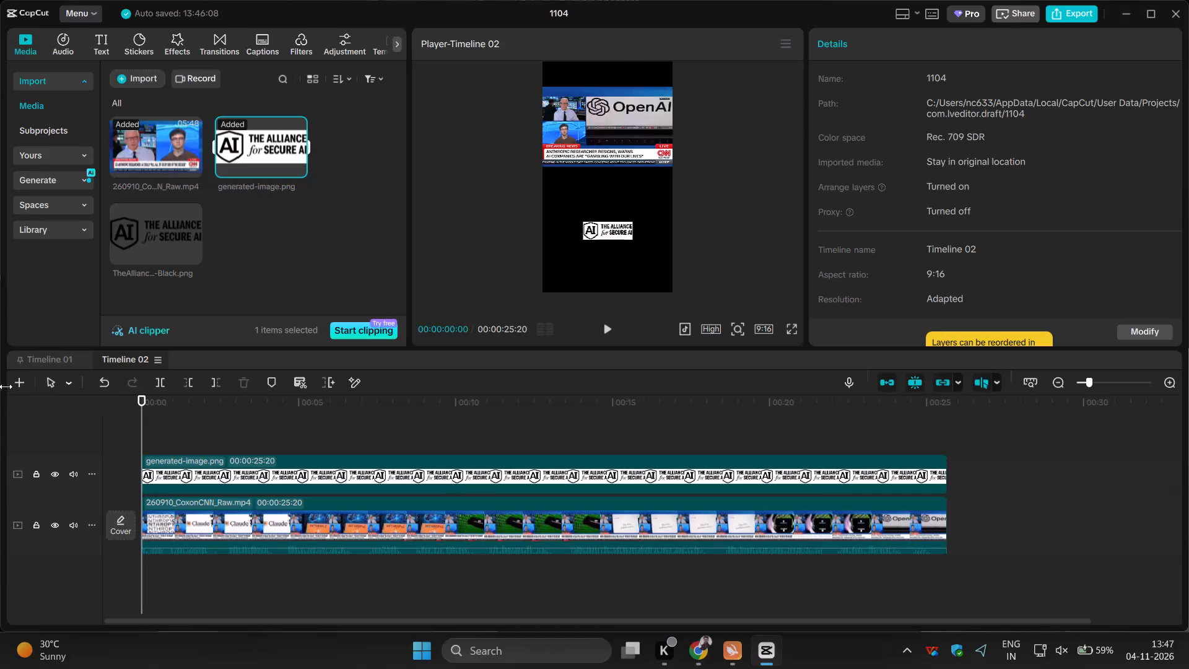
# Create a new timeline and add the raw CNN interview video to it.
pyautogui.click(15, 385)
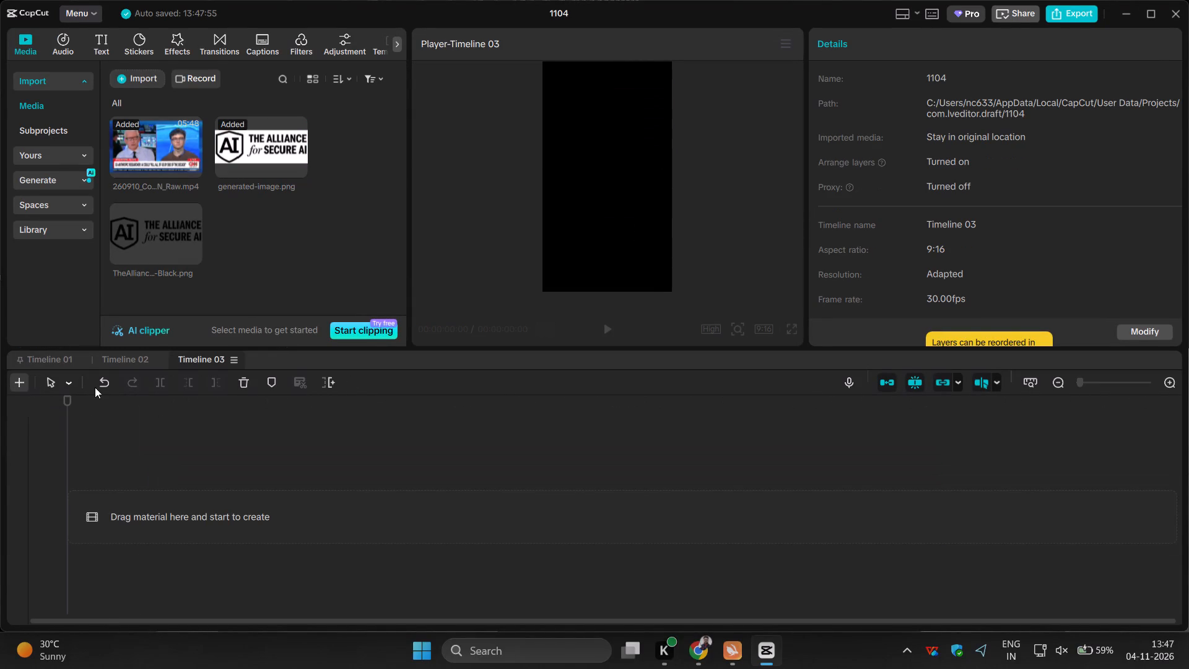
pyautogui.click(191, 170)
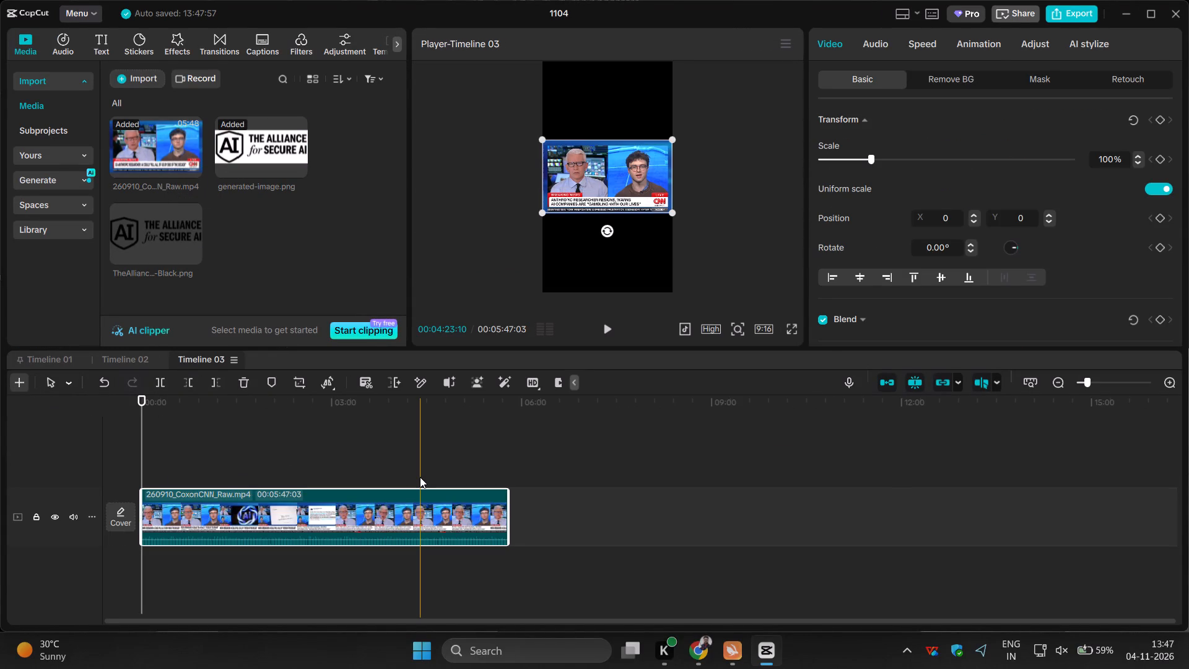
# Split the CNN video at about 00:01:44:05 and again at about 00:02:06:05.
pyautogui.click(251, 471)
pyautogui.click(160, 382)
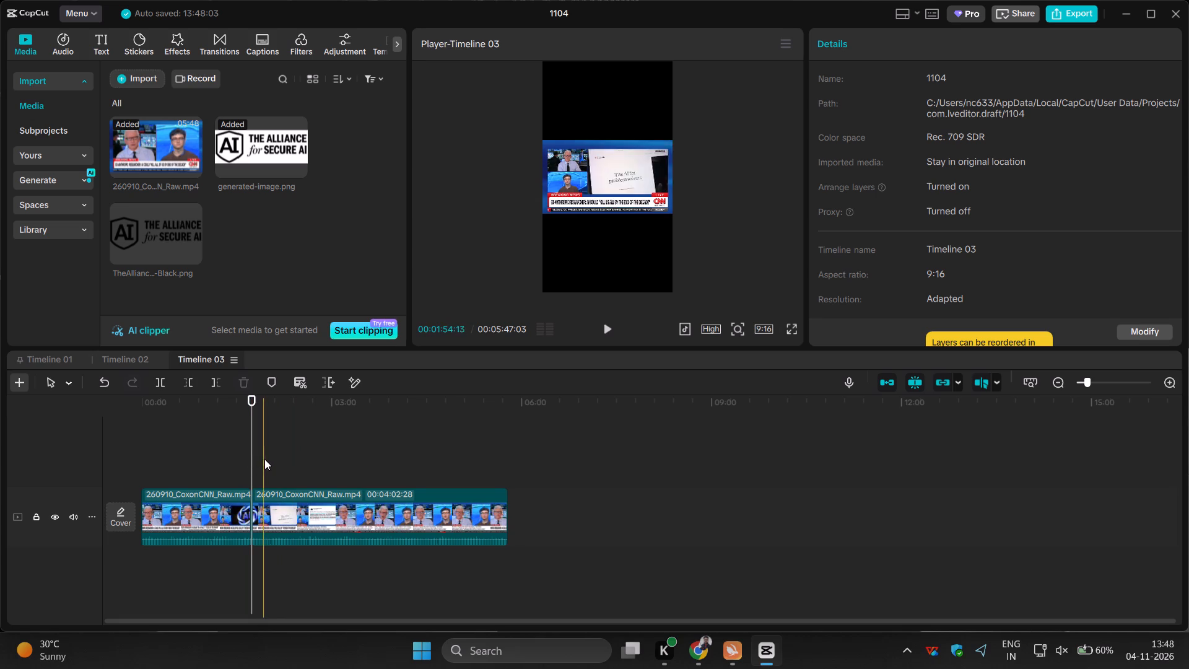
pyautogui.click(275, 459)
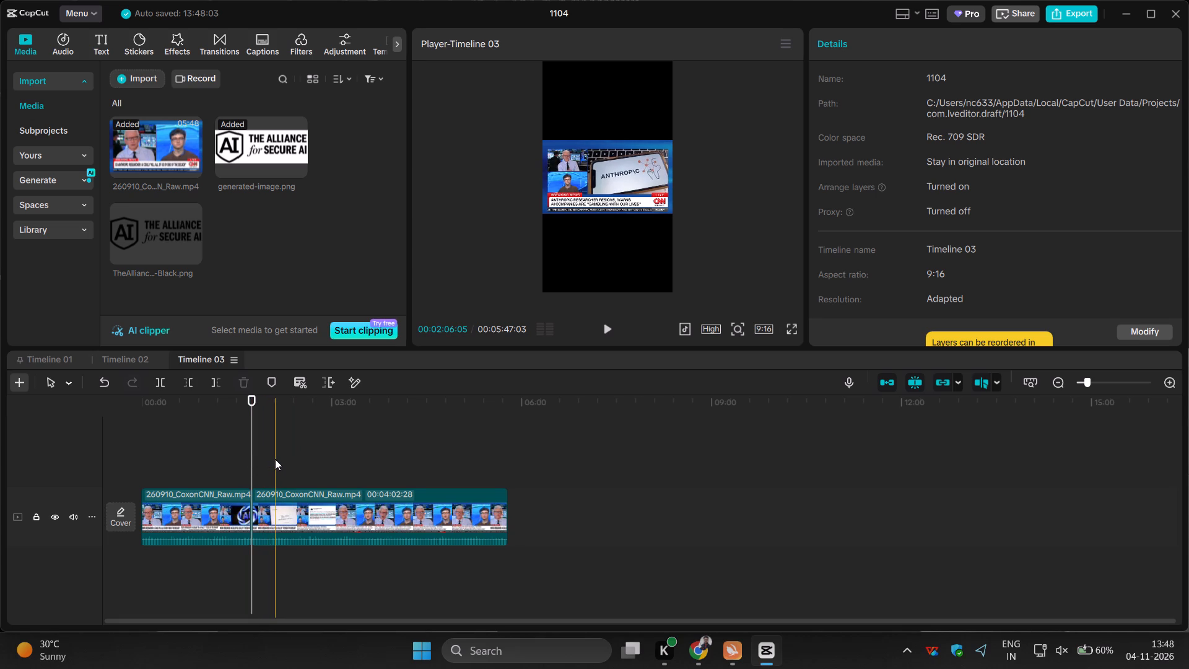
pyautogui.click(159, 383)
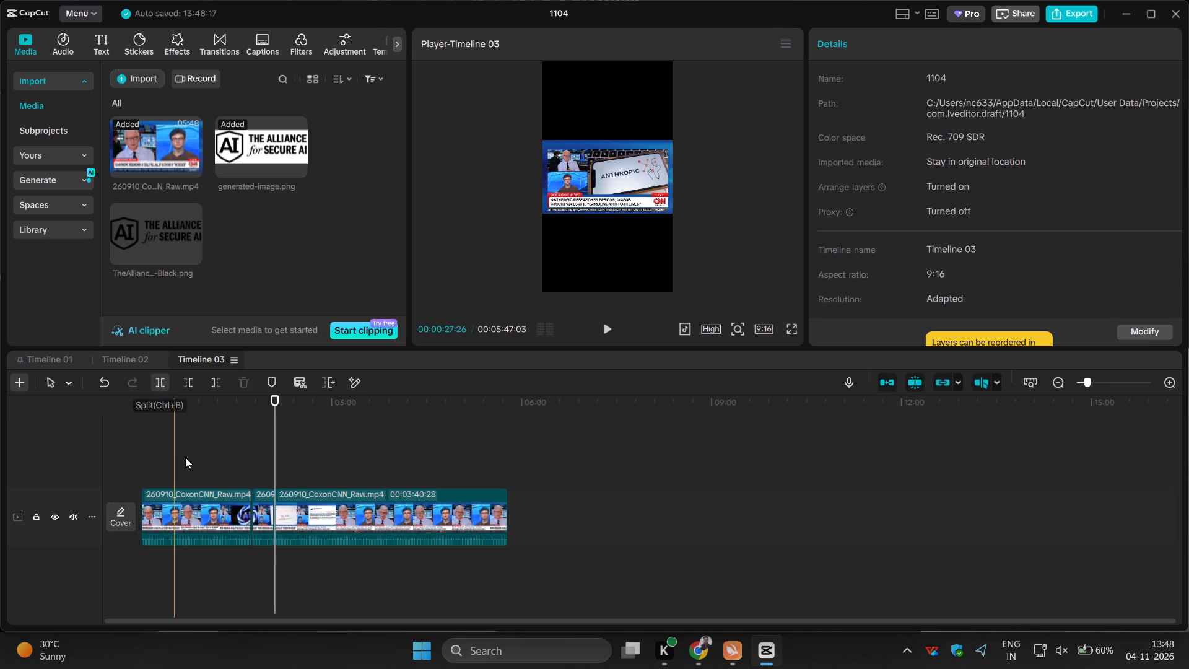
# Delete the CNN segments before and after the 22-second middle section, return the playhead to the start, and fit the timeline.
pyautogui.click(193, 507)
pyautogui.click(239, 390)
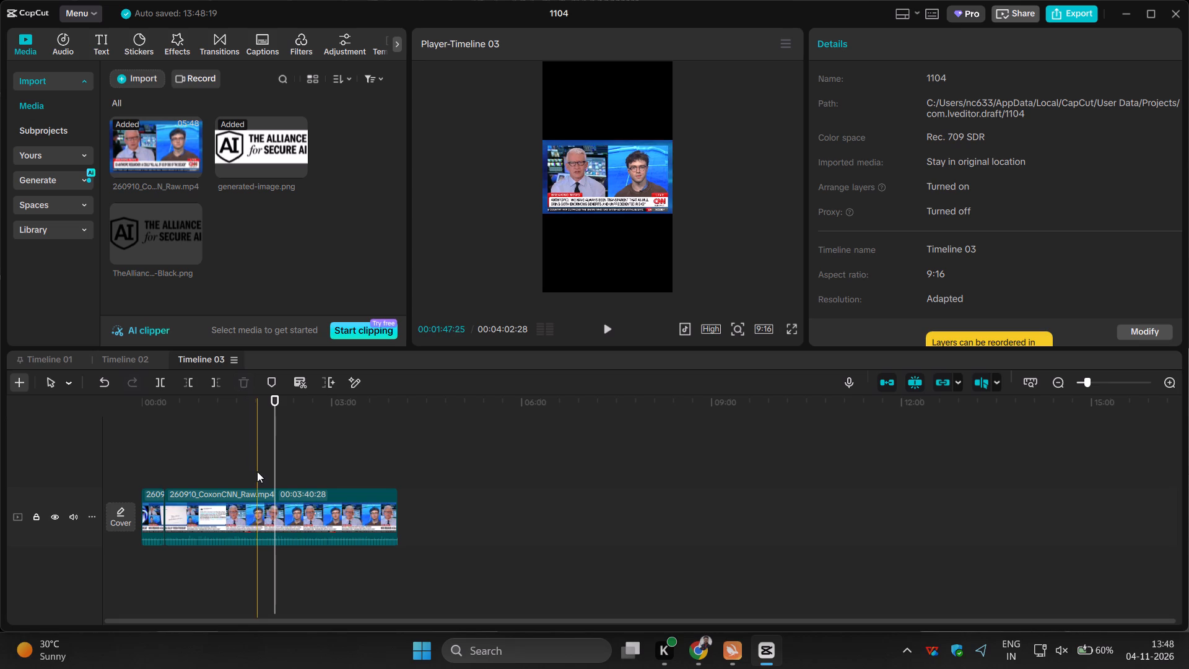
pyautogui.click(257, 499)
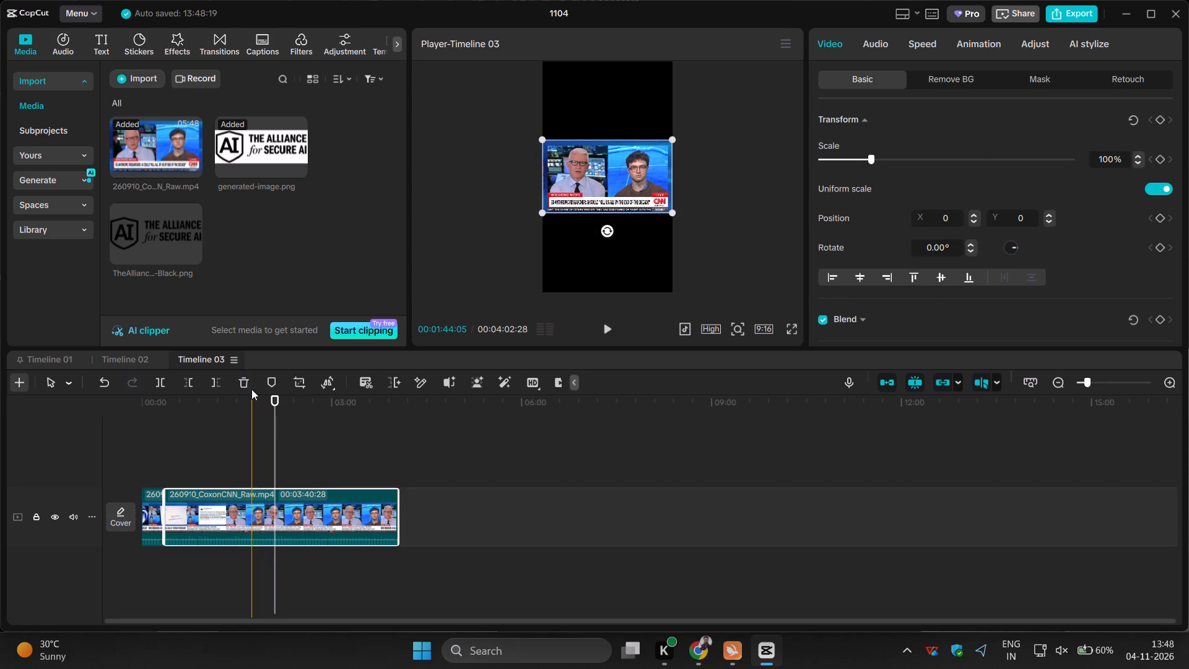
pyautogui.click(250, 374)
pyautogui.click(147, 457)
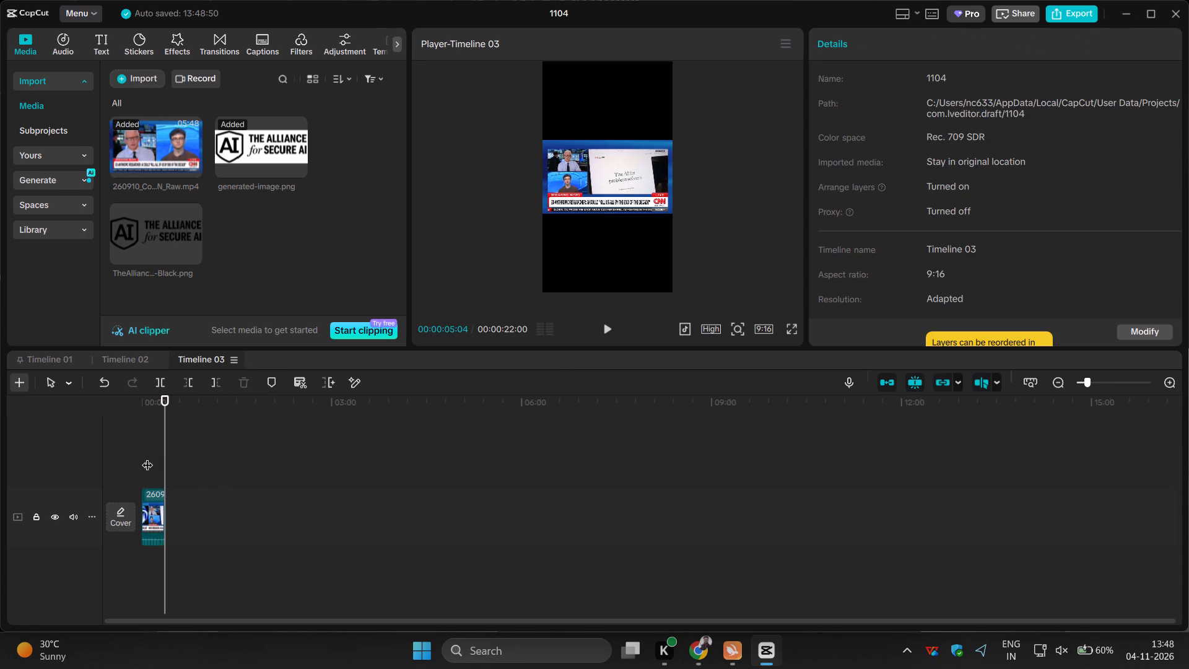
pyautogui.moveTo(147, 457); pyautogui.dragTo(137, 457)
pyautogui.click(1036, 382)
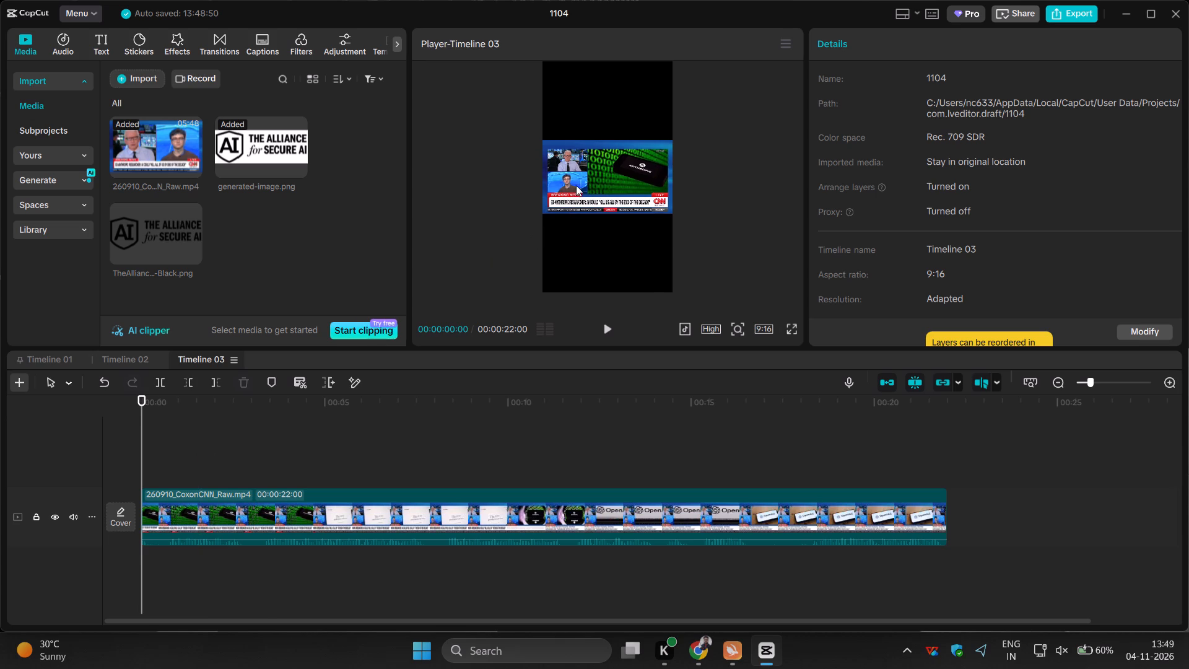
# Move the CNN video to the upper frame at about Y 869, keep it horizontally centred, enlarge it to about 107%, and deselect.
pyautogui.click(592, 172)
pyautogui.moveTo(582, 190); pyautogui.dragTo(589, 142)
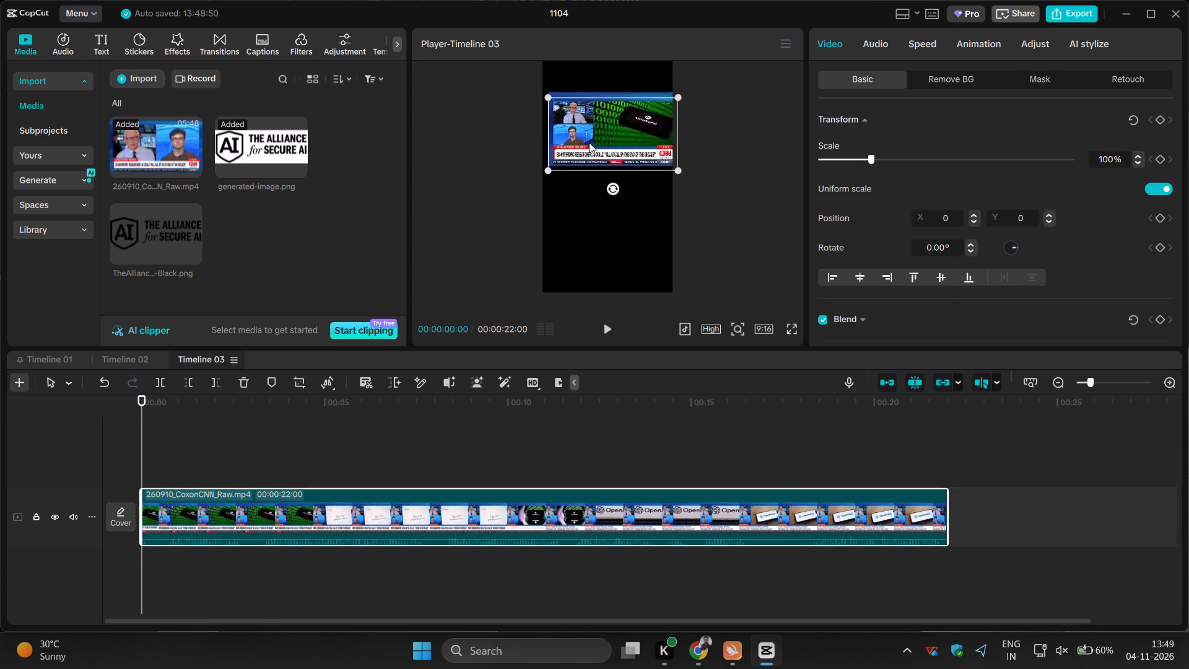
pyautogui.moveTo(589, 142); pyautogui.dragTo(582, 142)
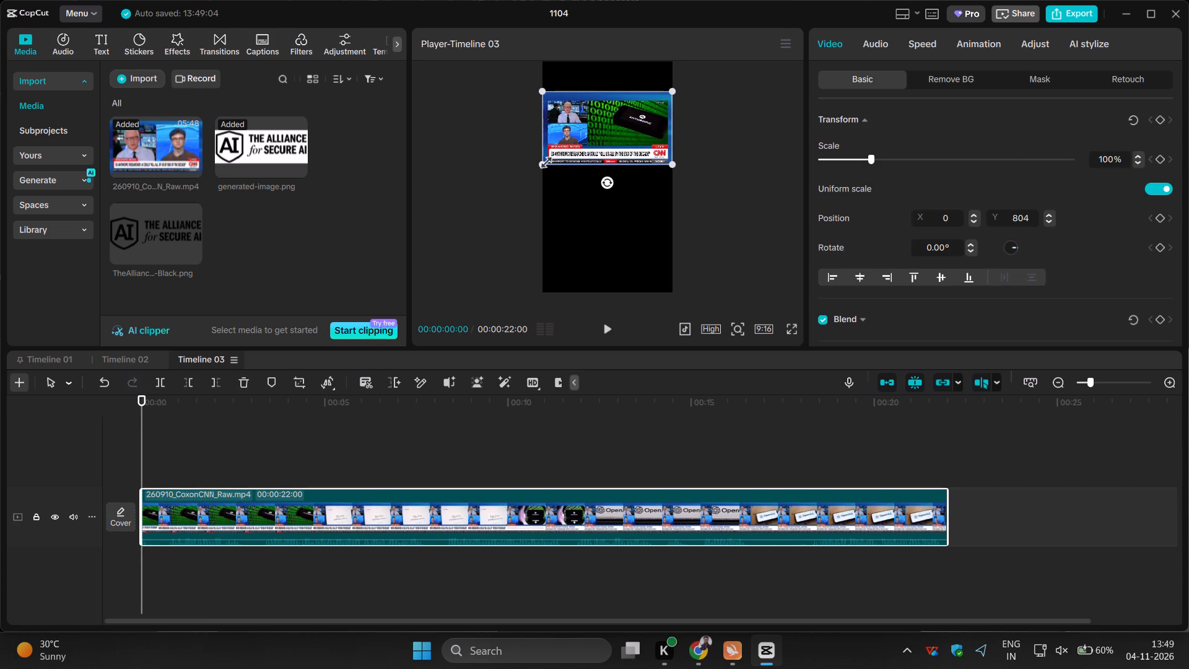
pyautogui.moveTo(544, 160); pyautogui.dragTo(540, 168)
pyautogui.click(611, 141)
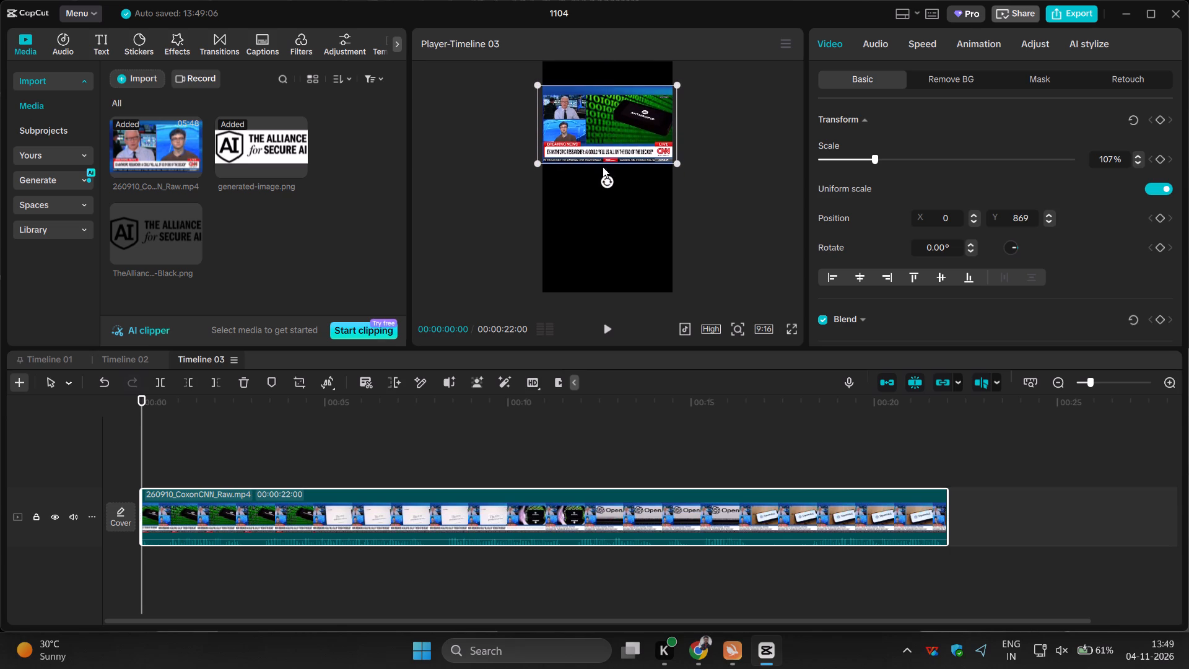
pyautogui.click(734, 227)
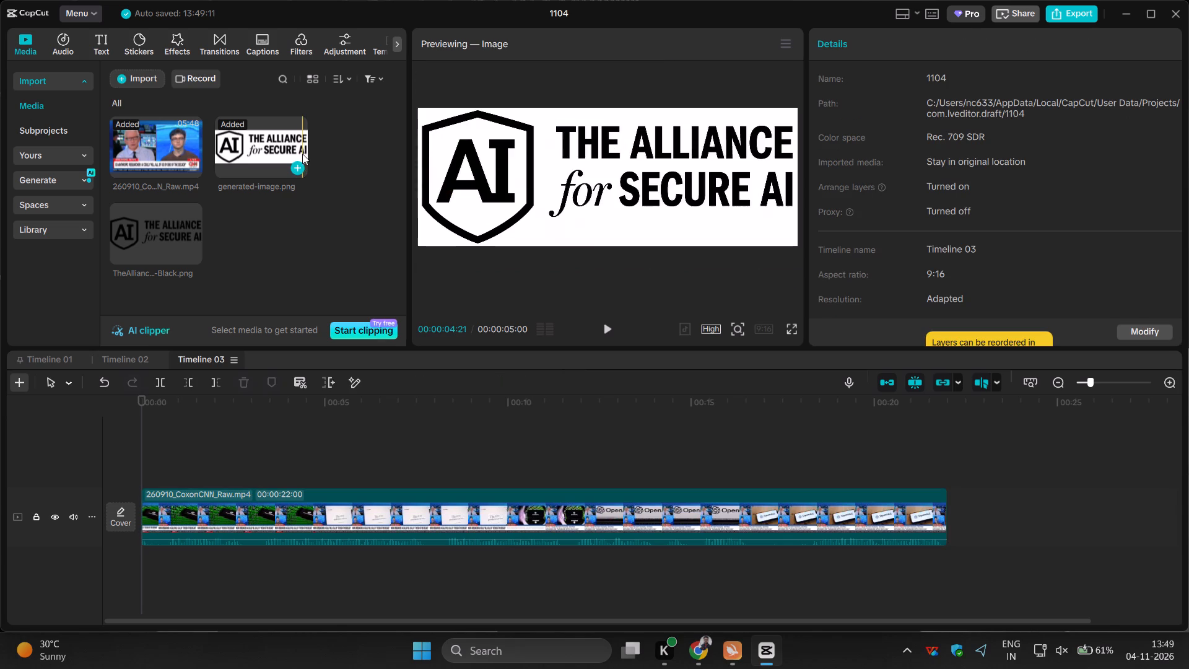
# Add the white logo image on a track above the CNN video and extend it to the full 22-second length.
pyautogui.click(297, 167)
pyautogui.moveTo(225, 502); pyautogui.dragTo(229, 476)
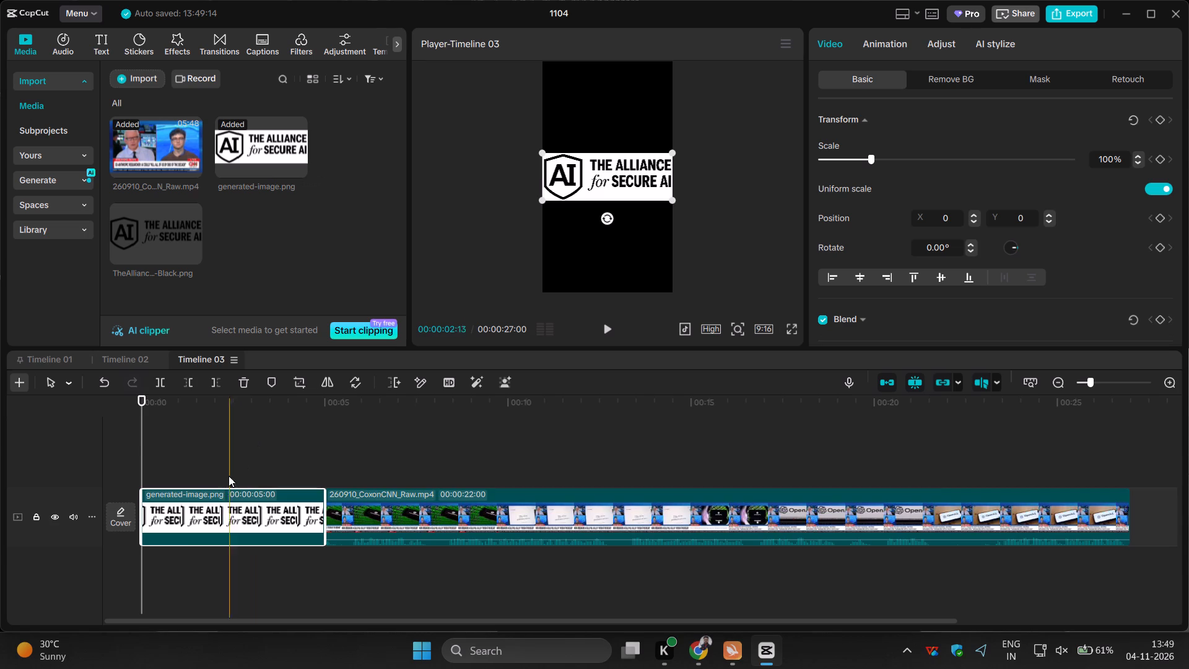
pyautogui.moveTo(229, 476); pyautogui.dragTo(229, 458)
pyautogui.moveTo(326, 471); pyautogui.dragTo(467, 479)
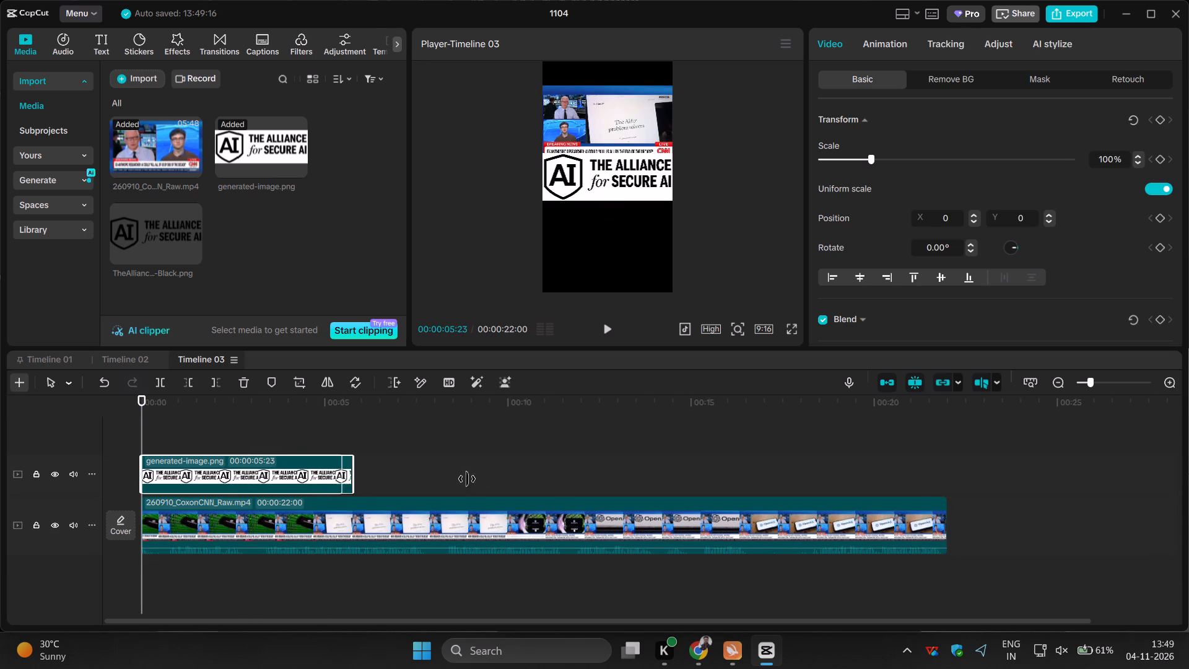
pyautogui.moveTo(467, 479); pyautogui.dragTo(942, 489)
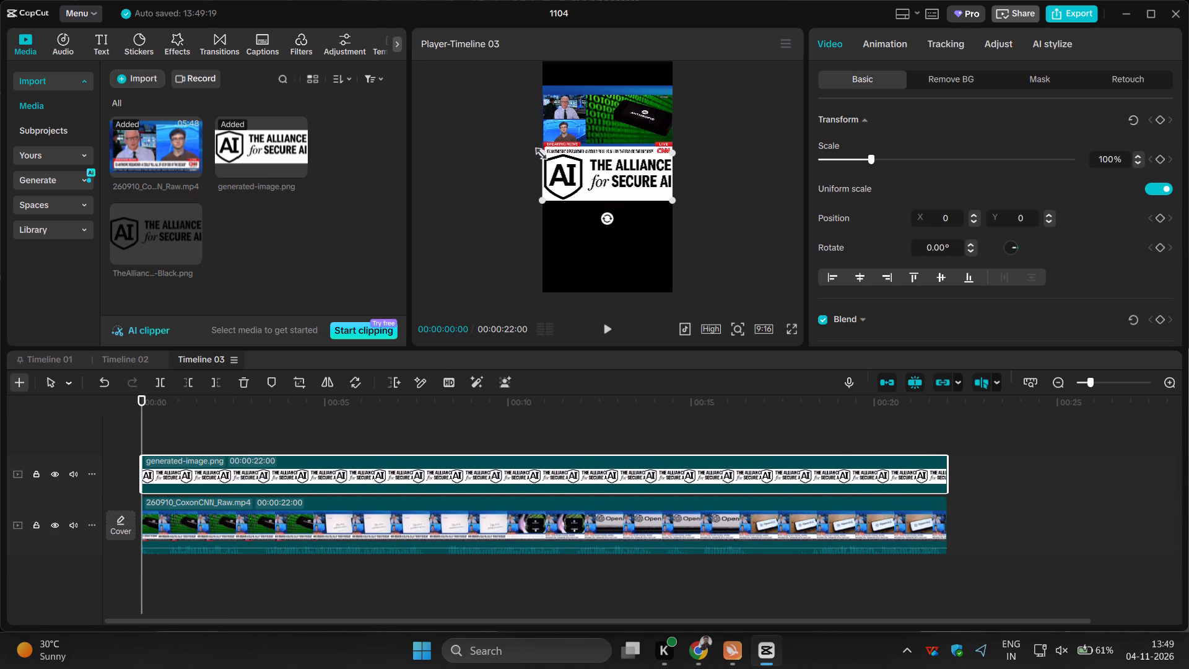
# Shrink the logo to about 47%, move it well below the CNN video while keeping it horizontally centred, and deselect.
pyautogui.moveTo(538, 151); pyautogui.dragTo(590, 176)
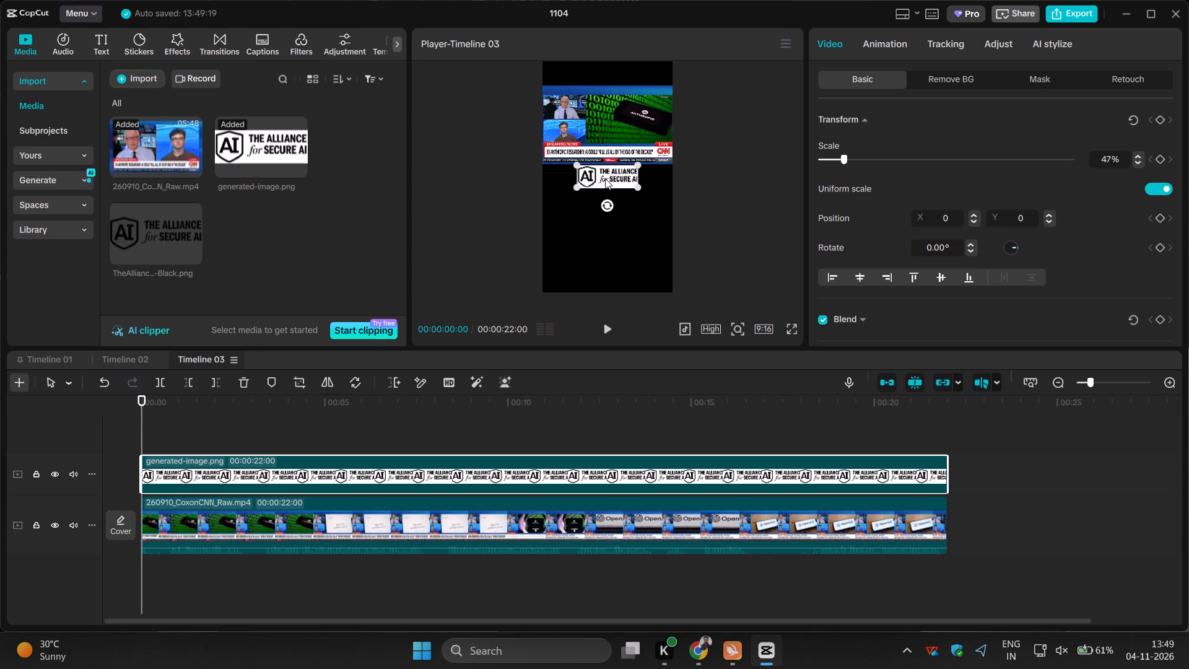
pyautogui.moveTo(605, 178); pyautogui.dragTo(608, 235)
pyautogui.click(606, 148)
pyautogui.click(720, 193)
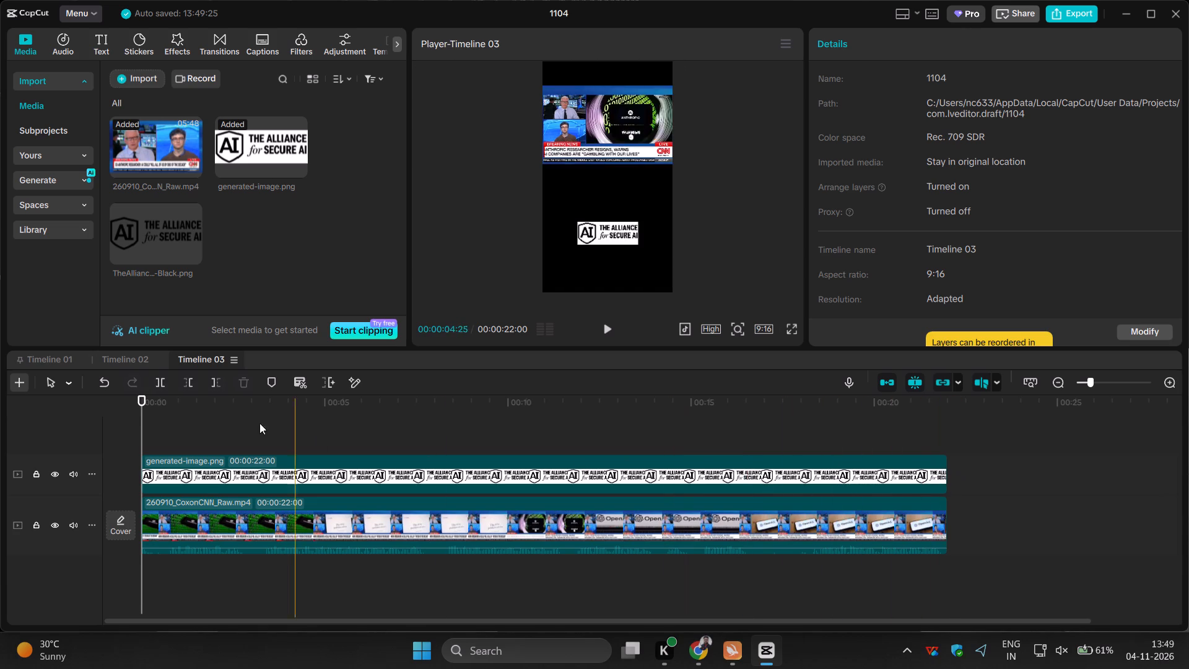
# Export Timeline 03 as an mp4 video with the frame rate set to 60fps.
pyautogui.click(1070, 11)
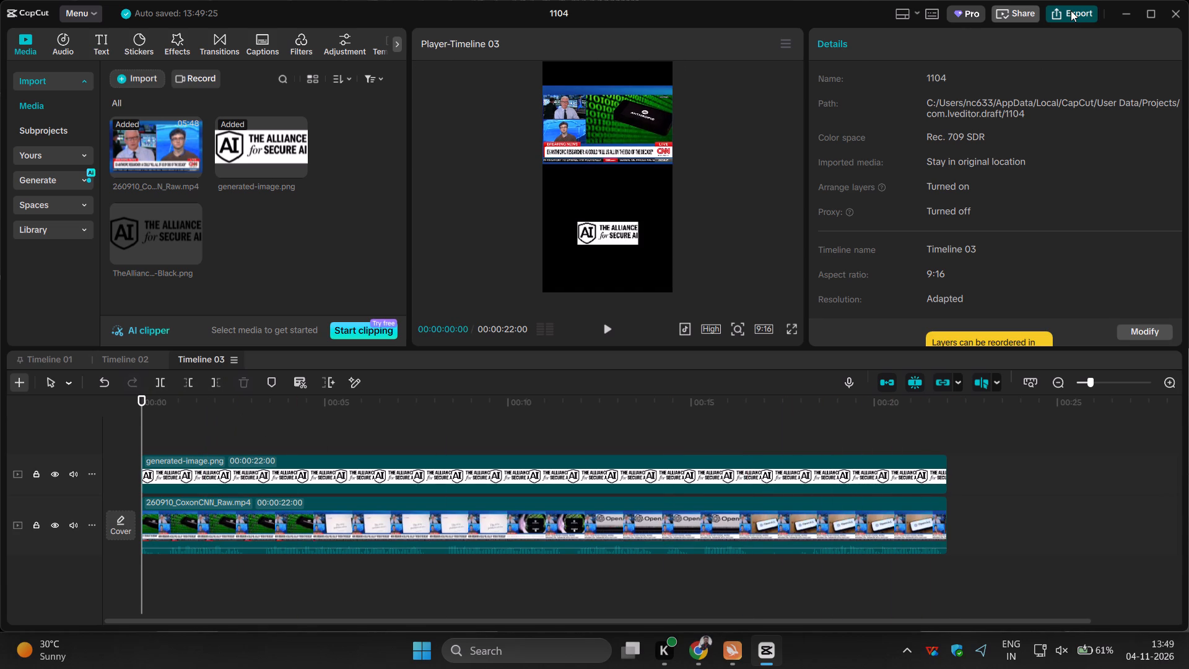
pyautogui.click(769, 380)
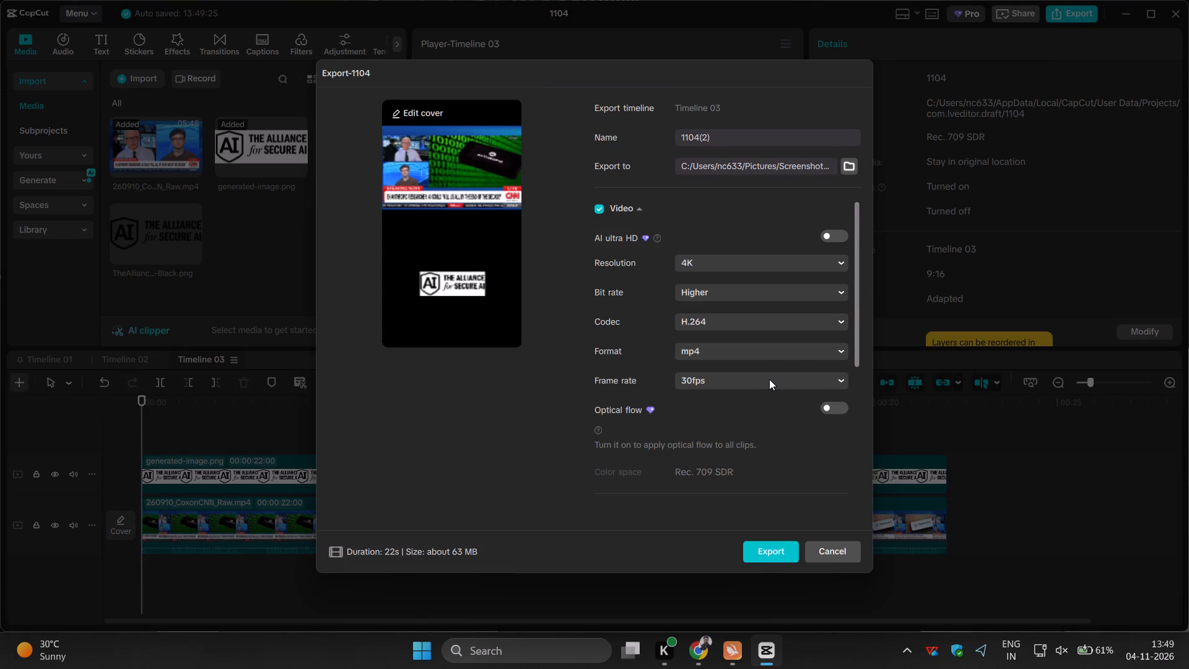
pyautogui.click(731, 556)
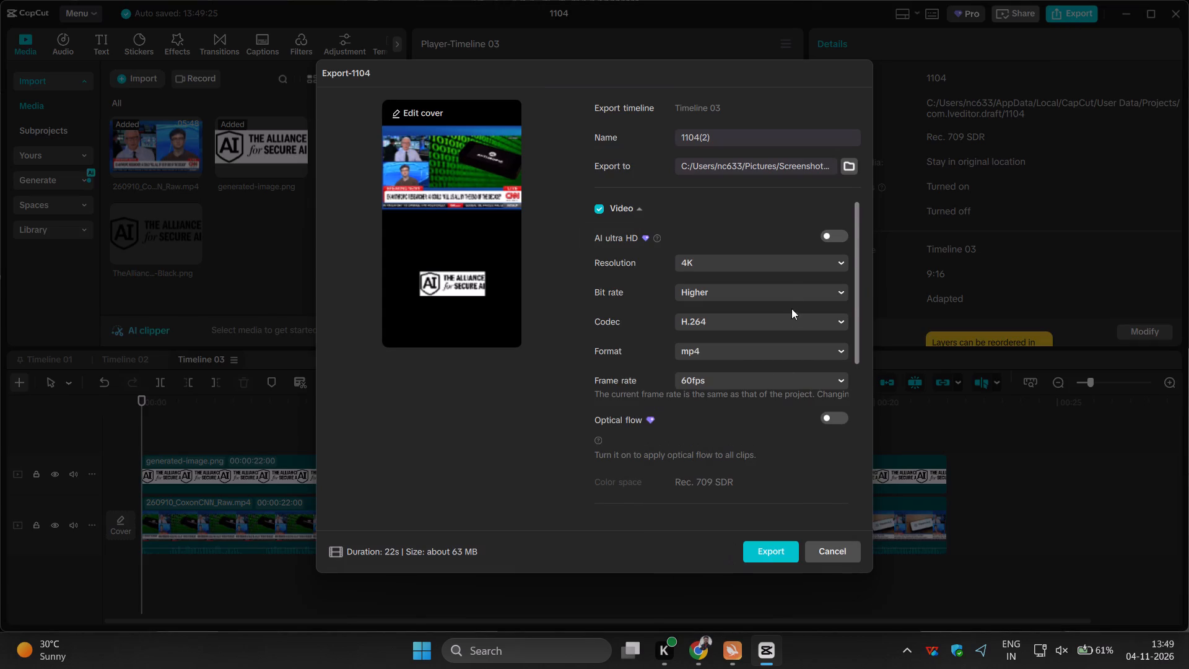
pyautogui.scroll(-12, 792, 285)
pyautogui.scroll(-9, 792, 285)
pyautogui.scroll(12, 792, 285)
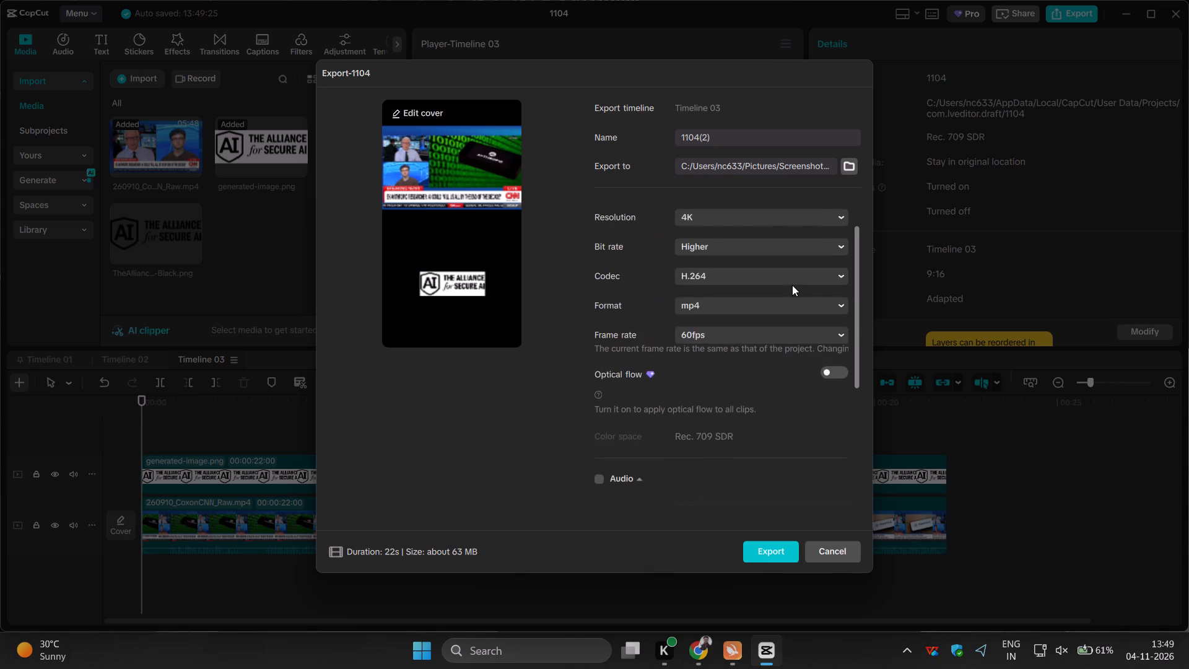
pyautogui.scroll(8, 792, 285)
pyautogui.click(762, 550)
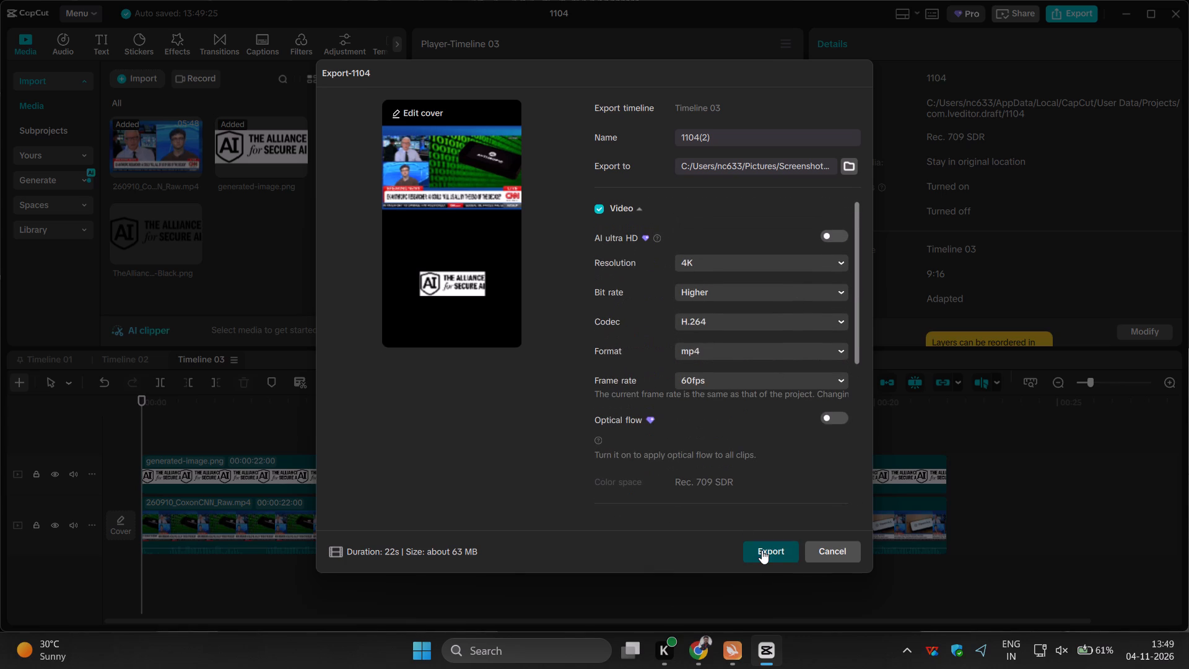
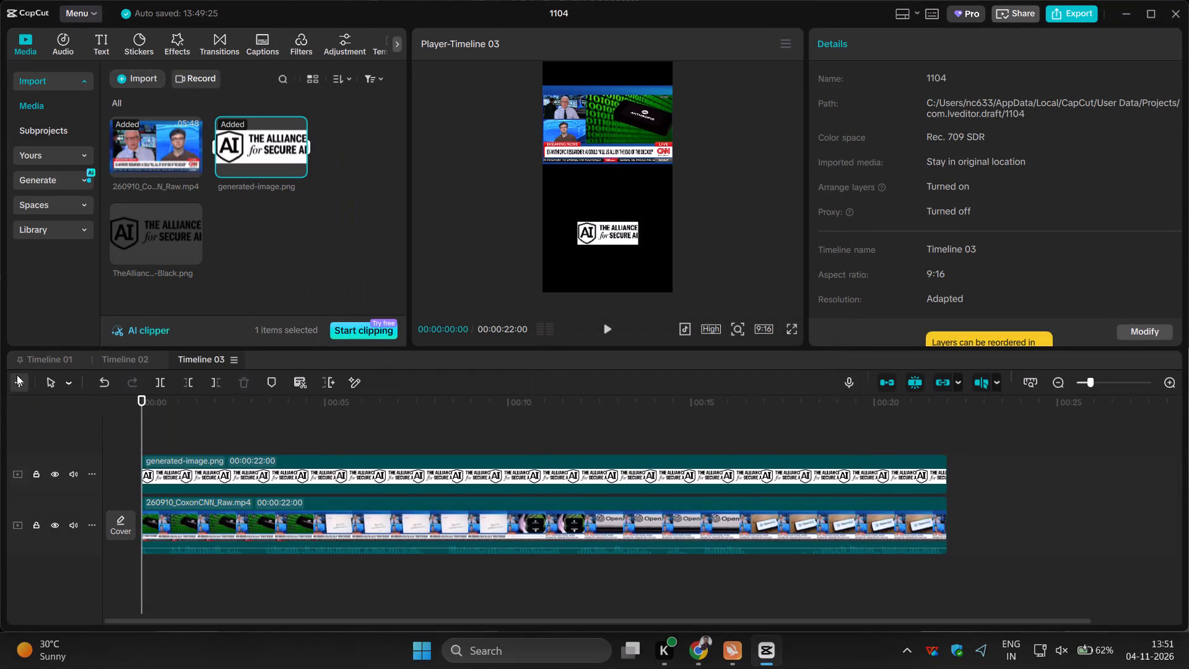
# Create a new timeline and add the CNN interview video to it.
pyautogui.click(18, 375)
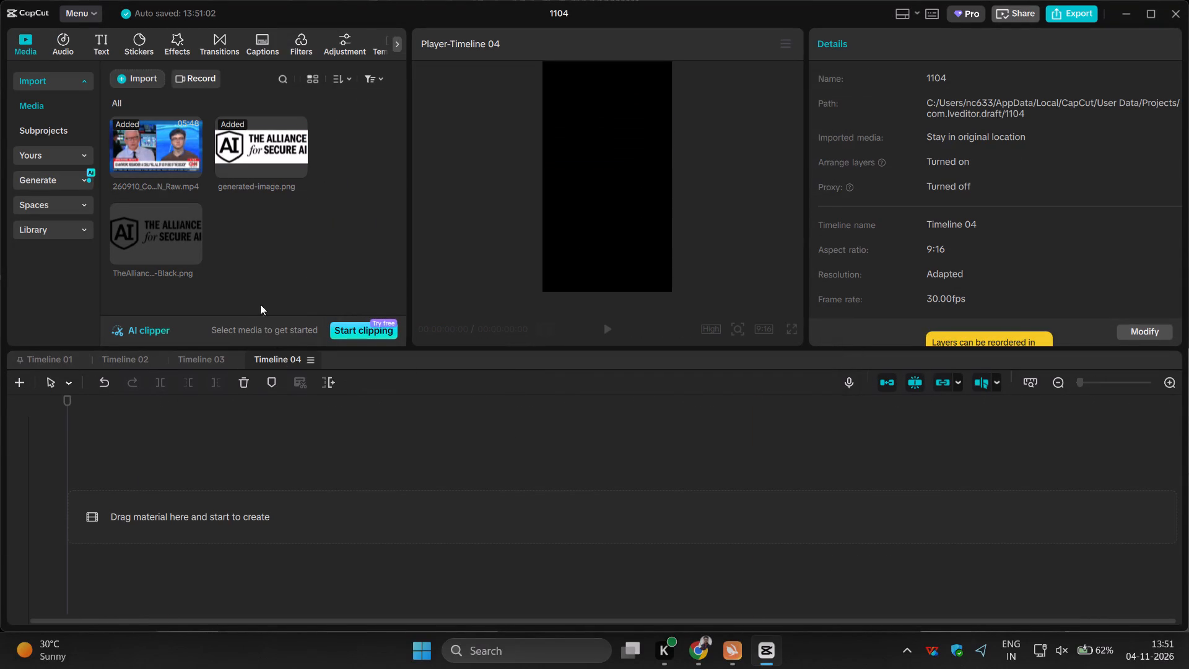
pyautogui.click(193, 166)
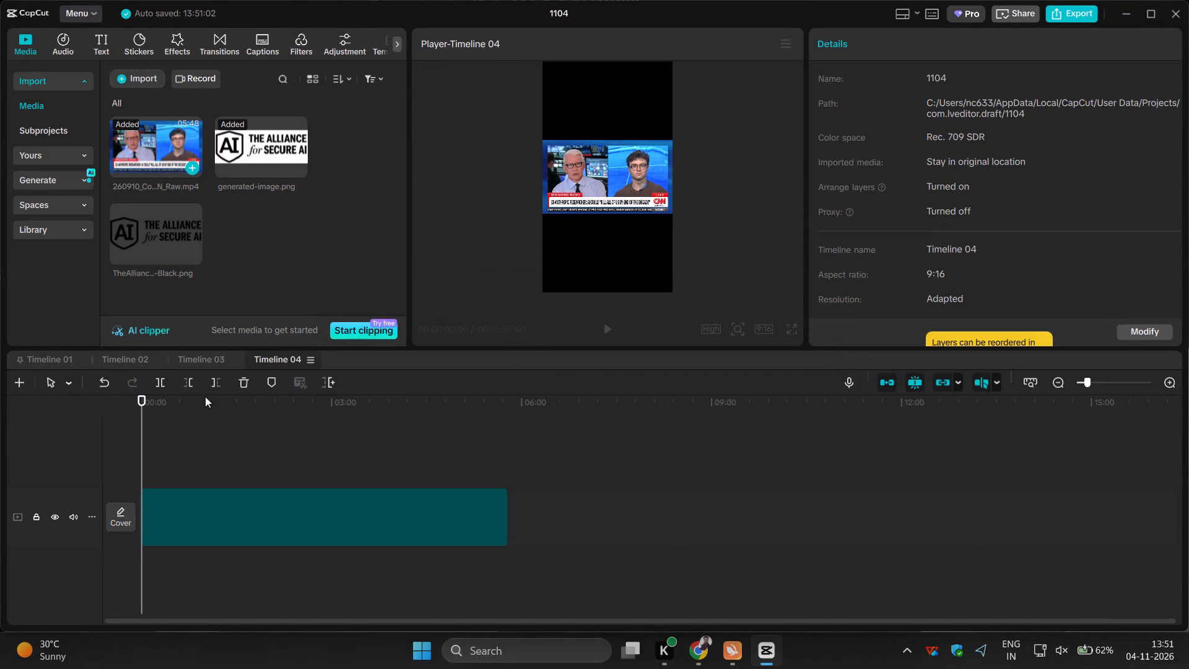
# Split the CNN video at about 48 seconds and again at about 1 minute 16 seconds.
pyautogui.moveTo(142, 447); pyautogui.dragTo(188, 452)
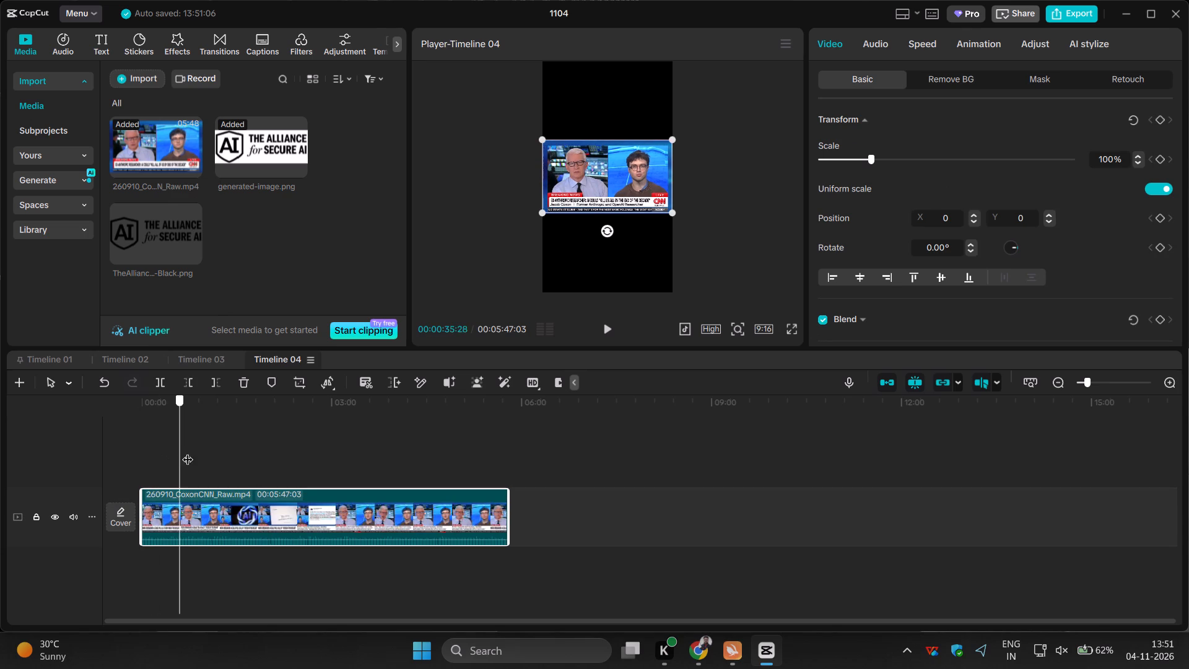
pyautogui.moveTo(188, 452); pyautogui.dragTo(209, 453)
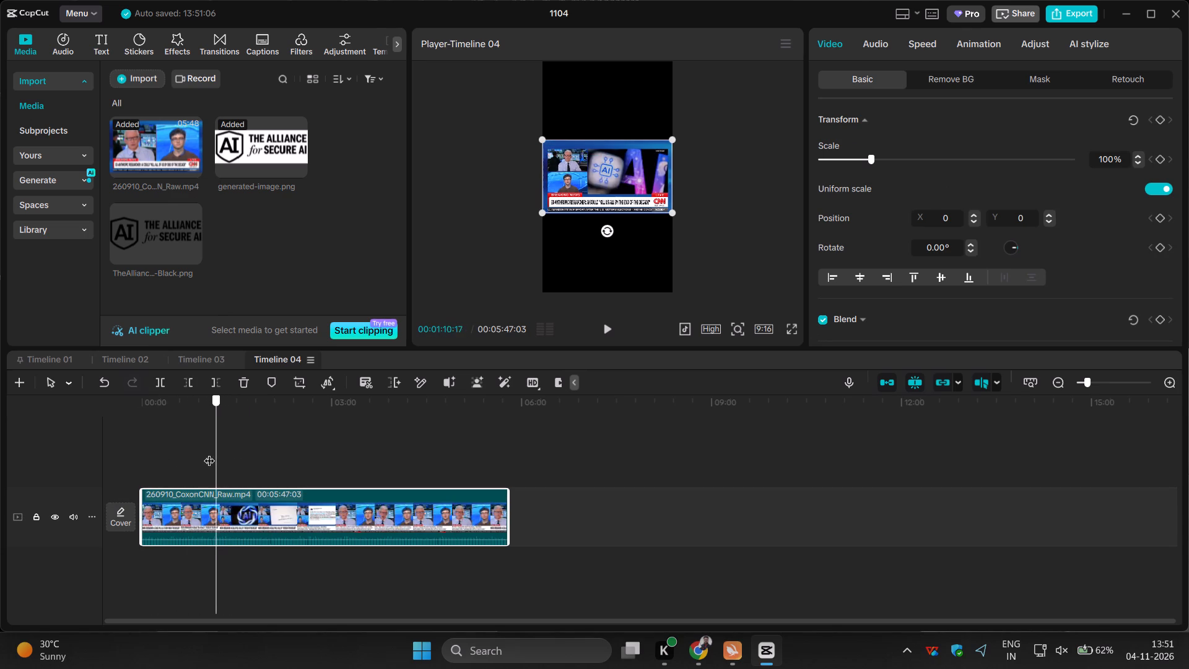
pyautogui.moveTo(209, 453); pyautogui.dragTo(193, 453)
pyautogui.click(159, 386)
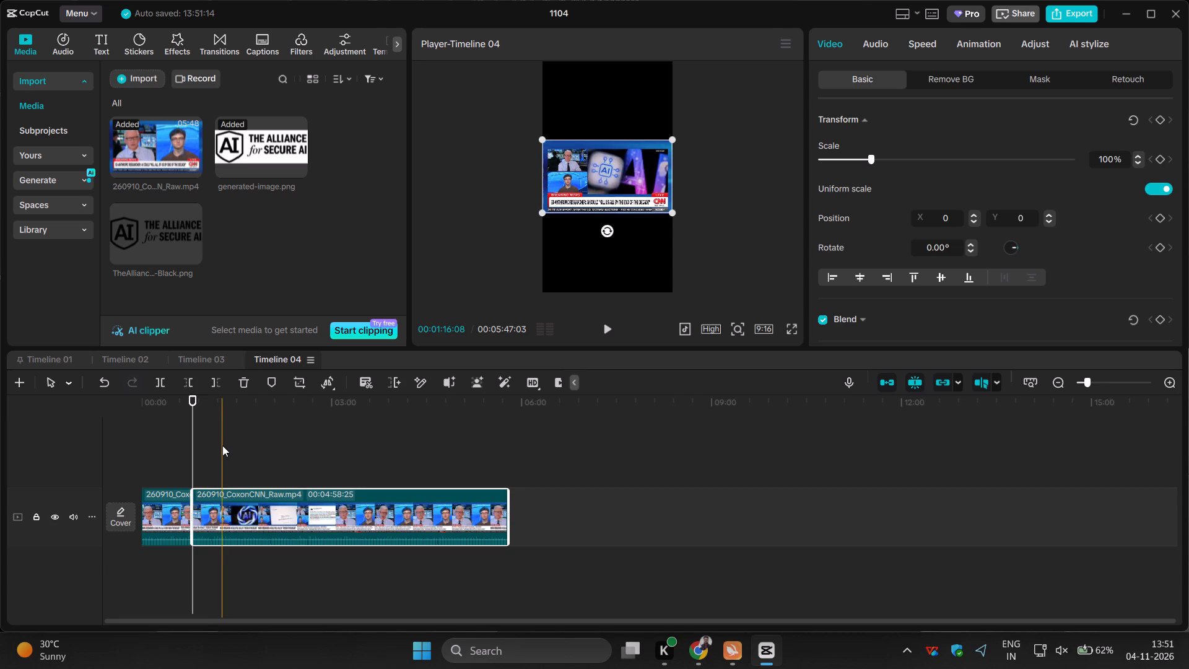
pyautogui.click(222, 445)
pyautogui.click(163, 390)
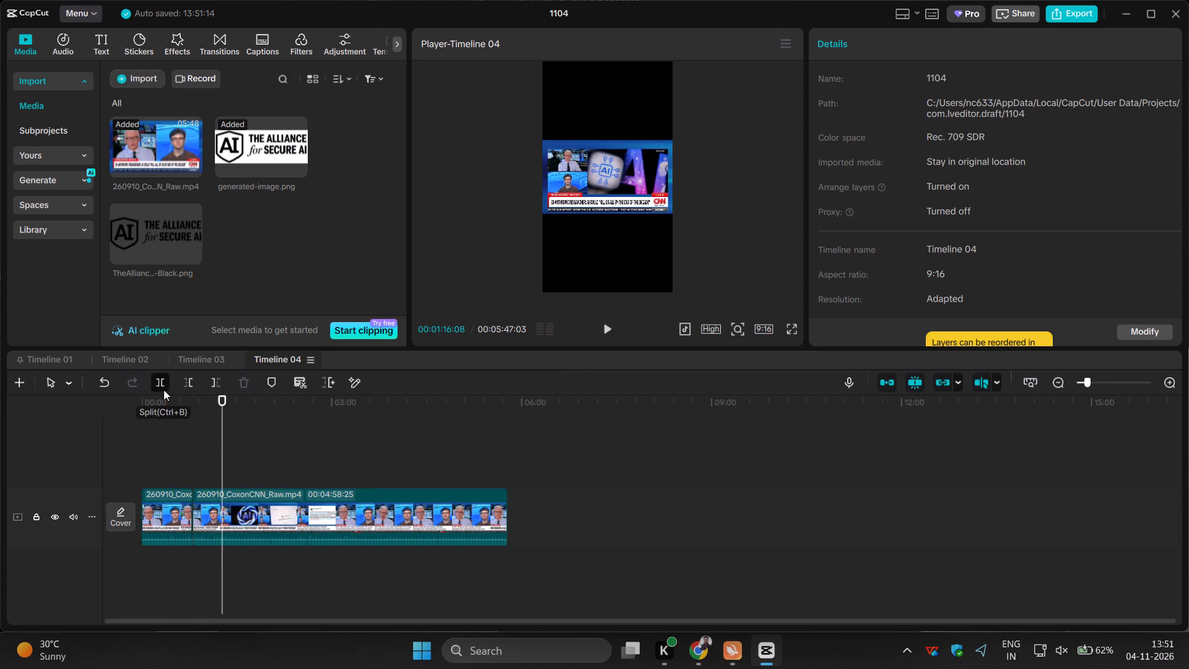
# Delete the sections before and after the 28-second middle clip and return the playhead to the start.
pyautogui.click(166, 491)
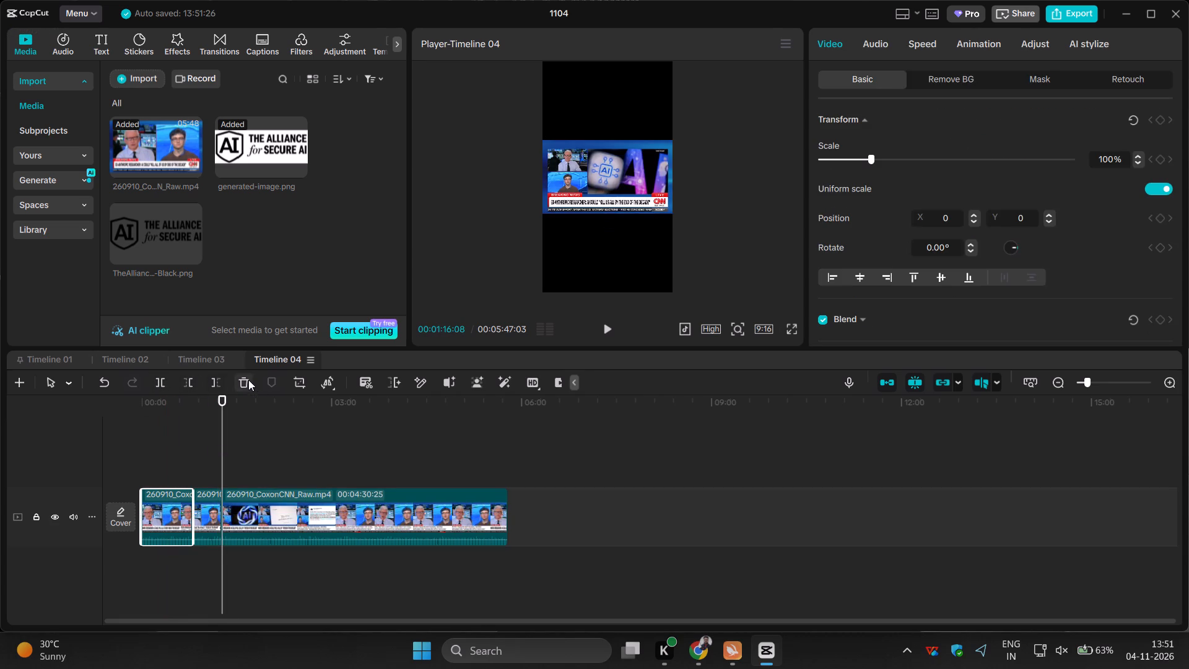
pyautogui.click(248, 380)
pyautogui.click(241, 500)
pyautogui.click(248, 377)
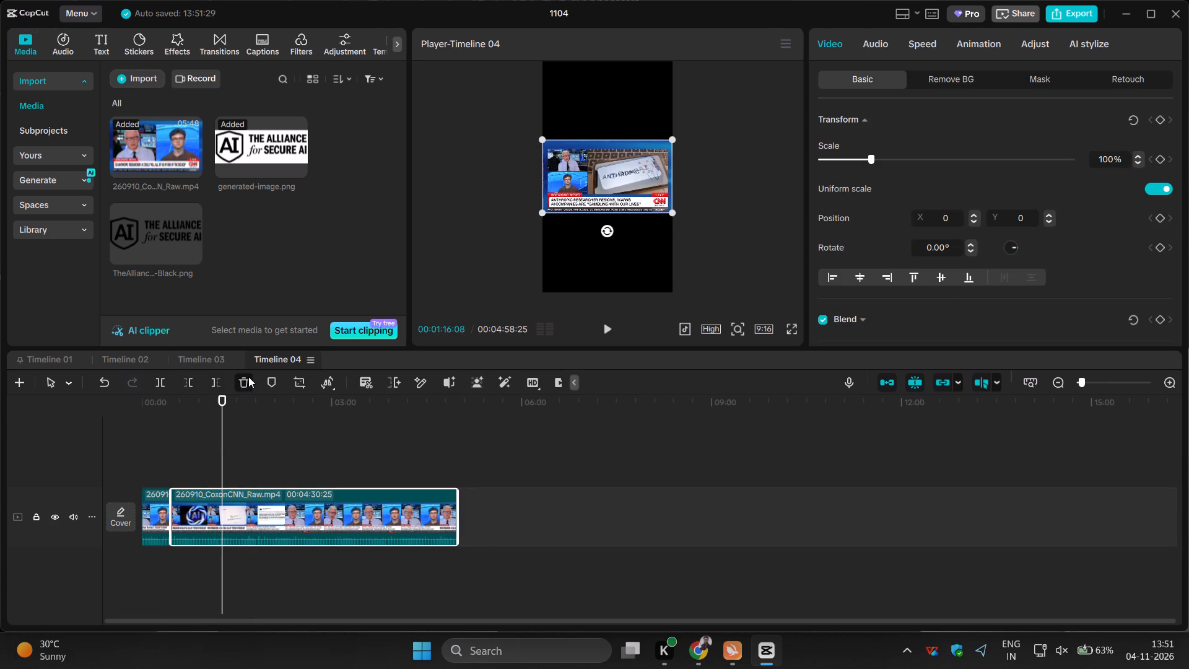
pyautogui.click(154, 466)
pyautogui.moveTo(154, 466); pyautogui.dragTo(134, 466)
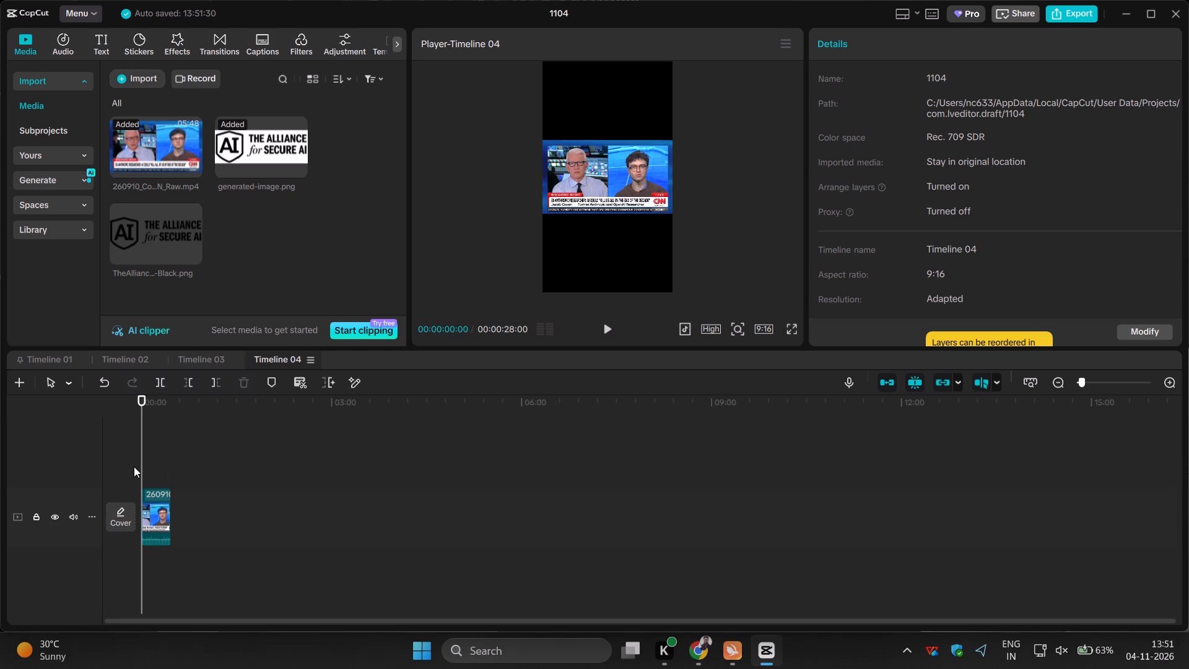
# Add the white logo image on a track above the CNN video and extend it to the full 28-second length.
pyautogui.click(1032, 384)
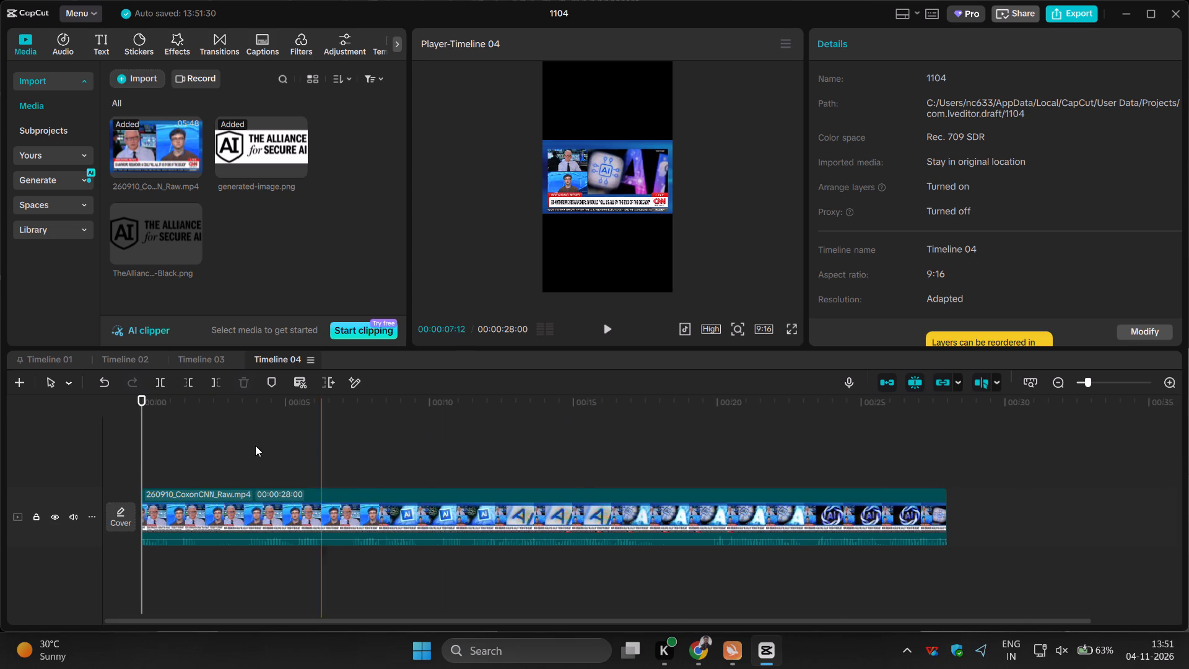
pyautogui.click(299, 167)
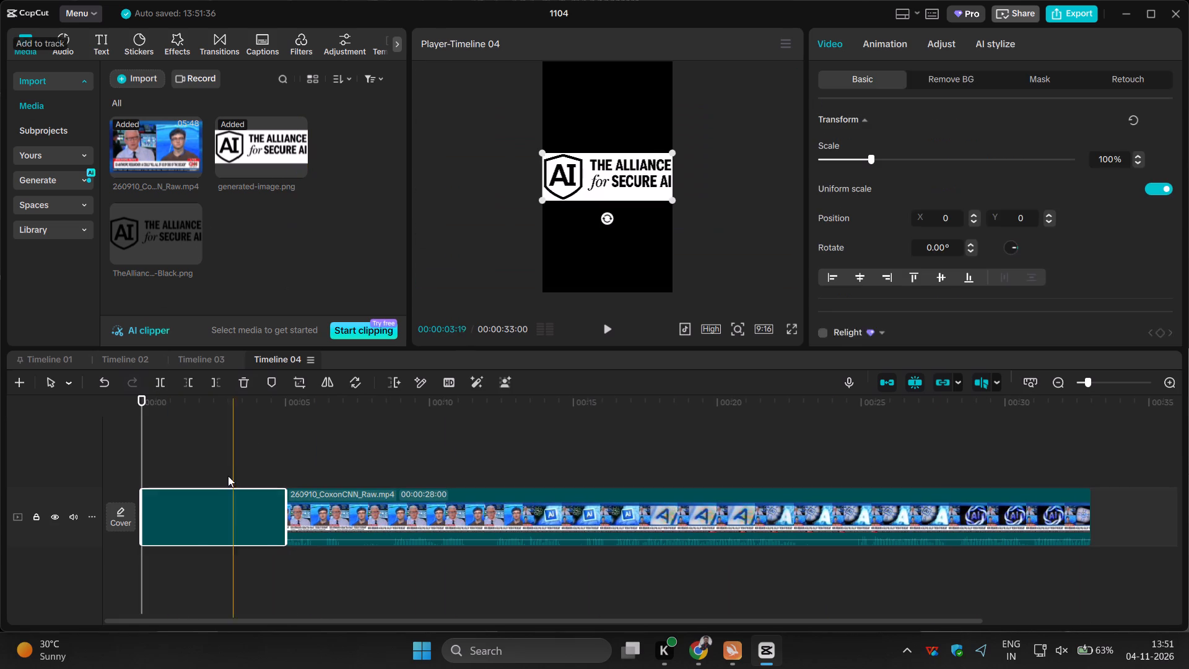
pyautogui.moveTo(213, 497); pyautogui.dragTo(214, 452)
pyautogui.moveTo(285, 474); pyautogui.dragTo(286, 474)
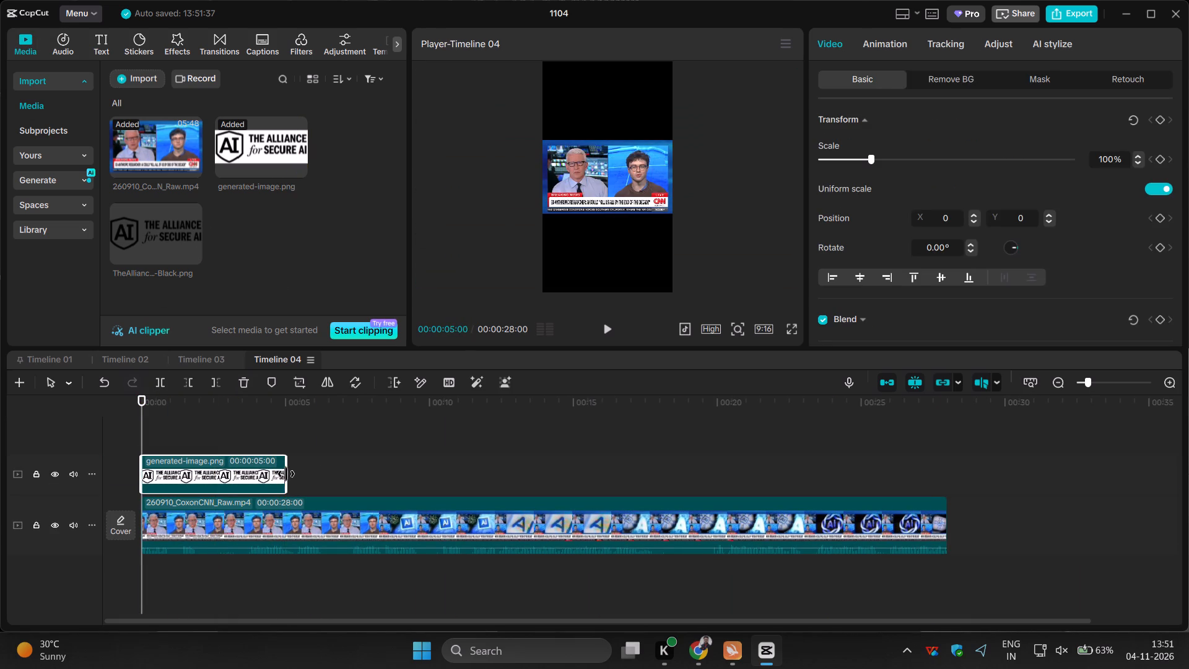
pyautogui.moveTo(286, 474); pyautogui.dragTo(897, 470)
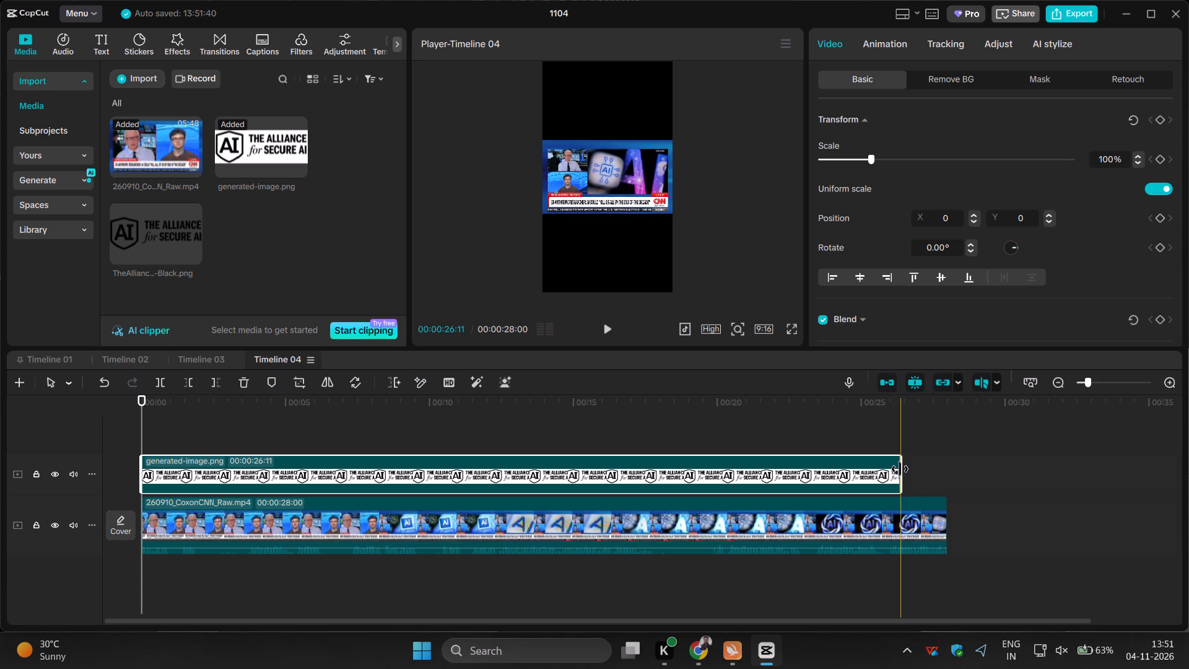
pyautogui.moveTo(900, 469); pyautogui.dragTo(946, 466)
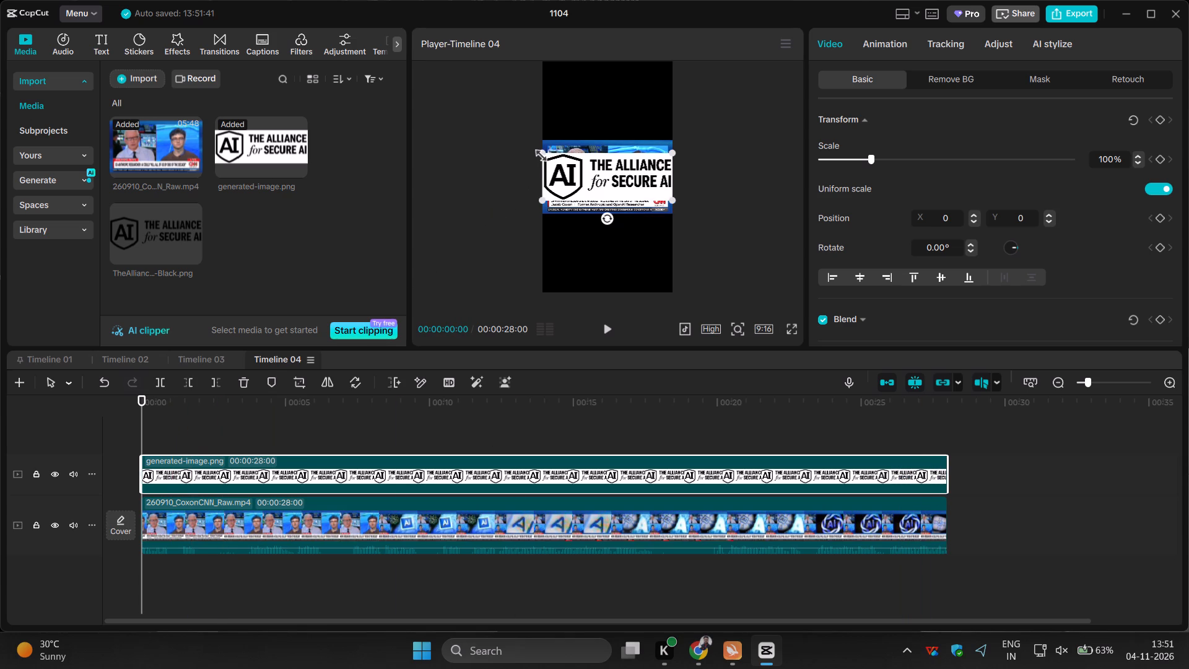
# Shrink the logo to about 49% and move it below the CNN video, keeping it horizontally centred.
pyautogui.moveTo(538, 152); pyautogui.dragTo(577, 190)
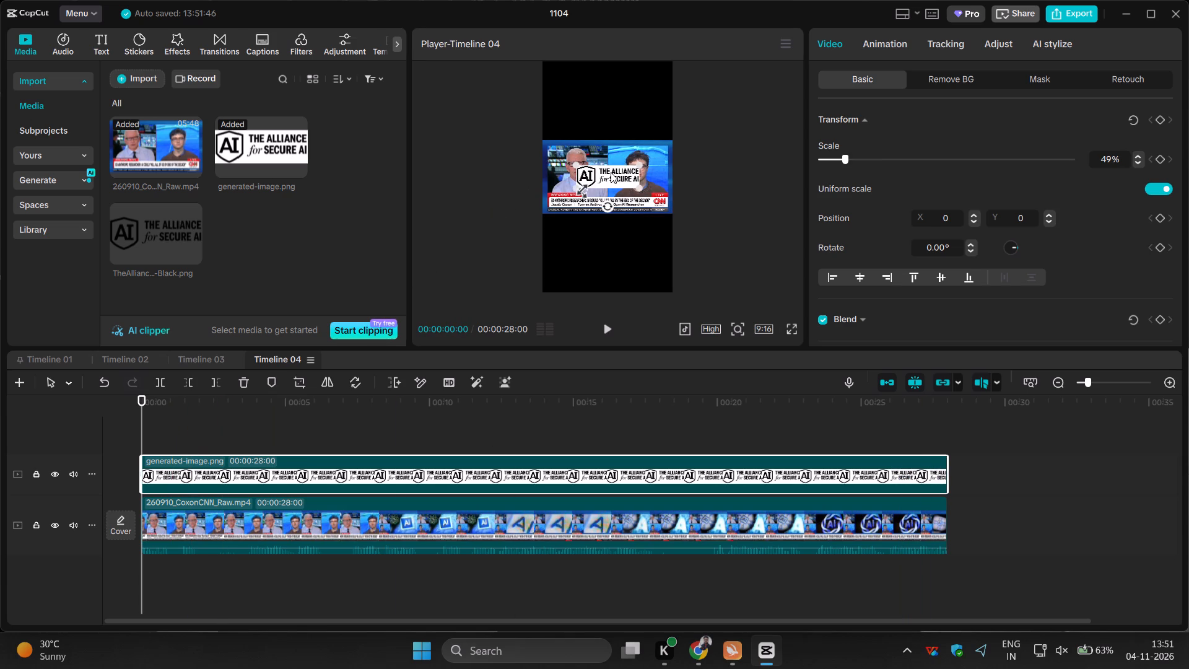
pyautogui.moveTo(608, 175); pyautogui.dragTo(609, 246)
# Move the CNN video to the upper frame at about Y 997, horizontally centred, and enlarge it to about 108%.
pyautogui.click(601, 181)
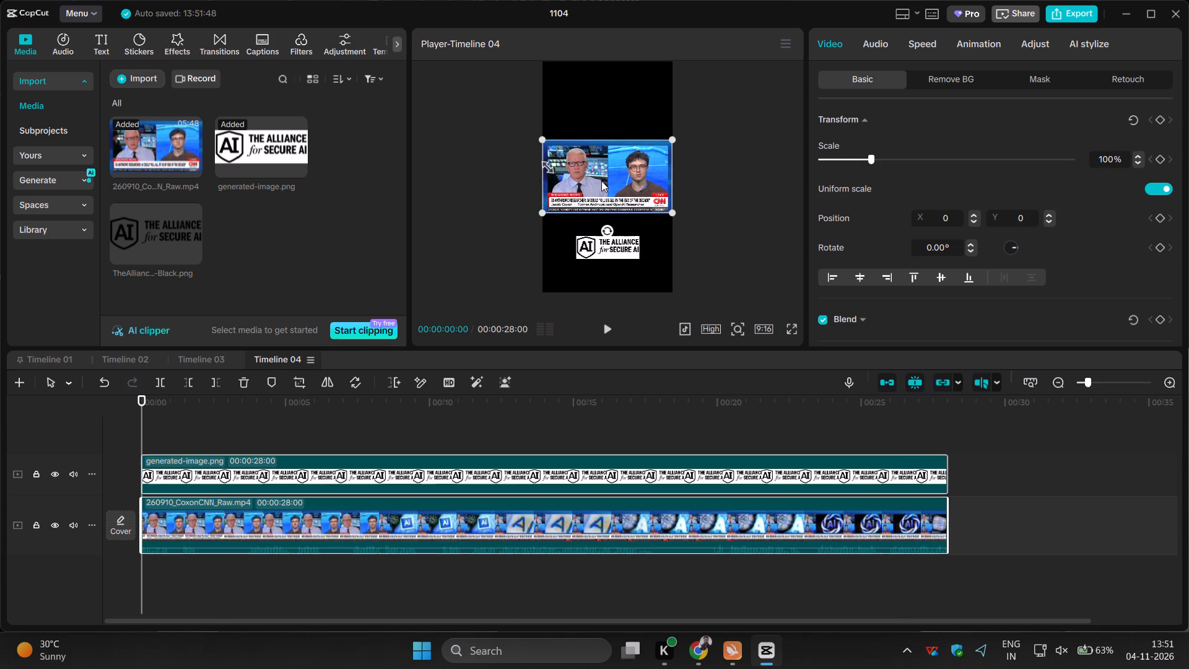
pyautogui.moveTo(601, 181); pyautogui.dragTo(604, 121)
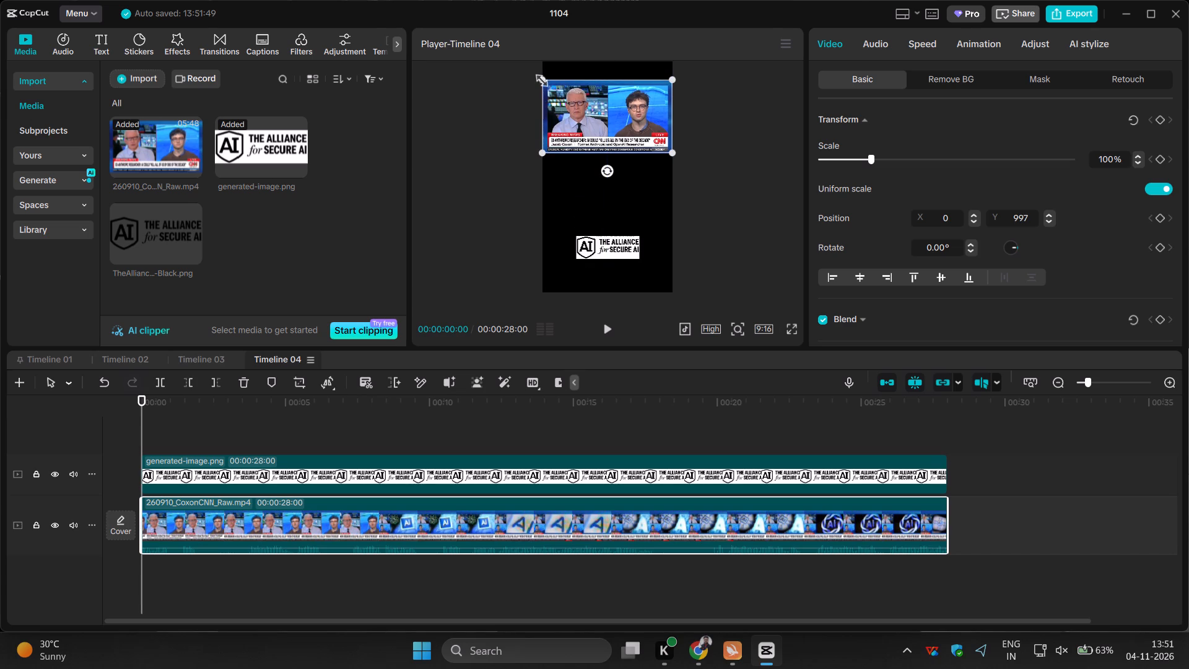
pyautogui.moveTo(538, 80); pyautogui.dragTo(529, 77)
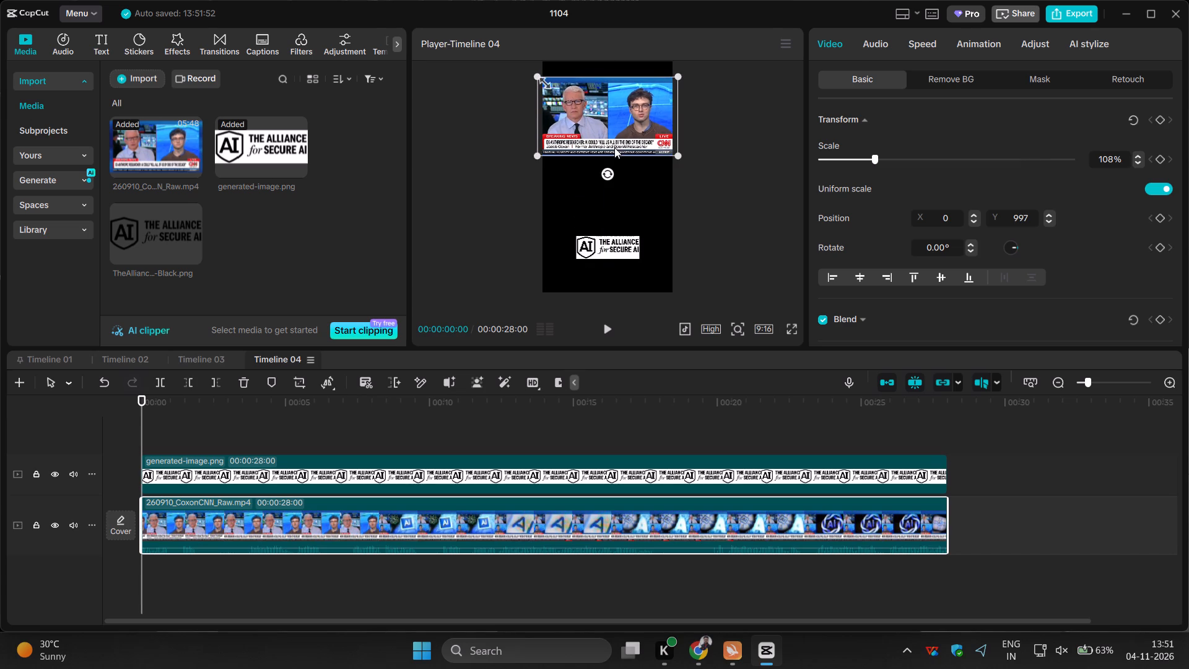
pyautogui.moveTo(610, 137); pyautogui.dragTo(611, 149)
pyautogui.click(600, 128)
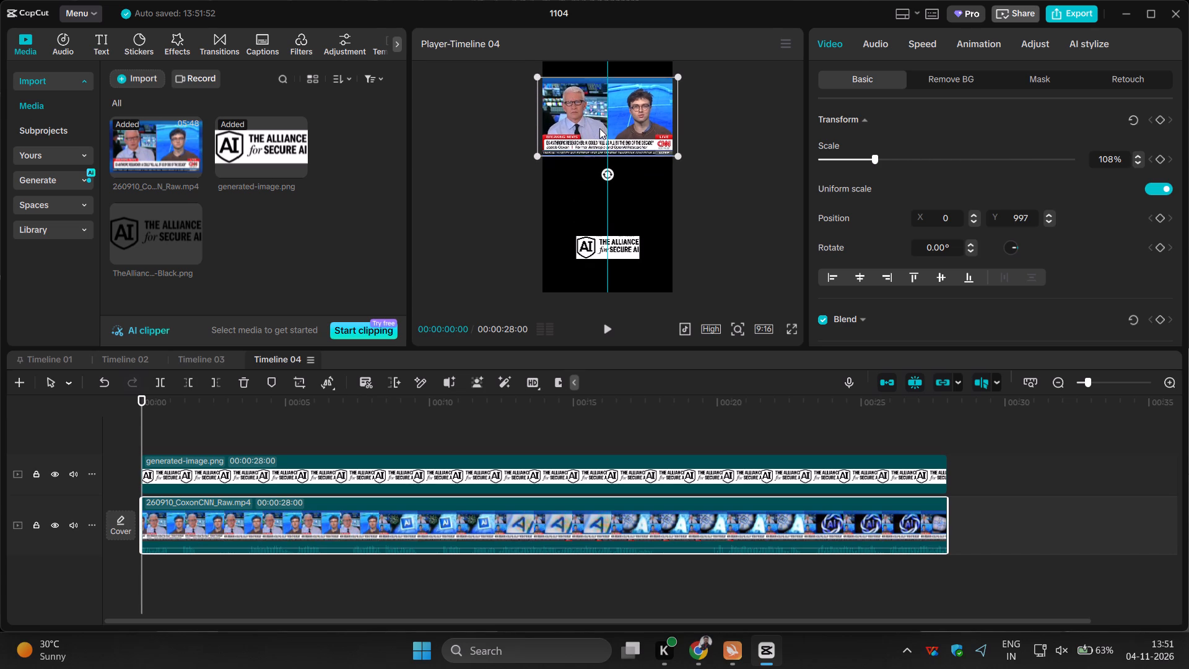
# Shrink the logo to about 39% and raise it closer to the CNN video, at about Y -643, keeping it horizontally centred.
pyautogui.click(612, 249)
pyautogui.moveTo(612, 249); pyautogui.dragTo(611, 216)
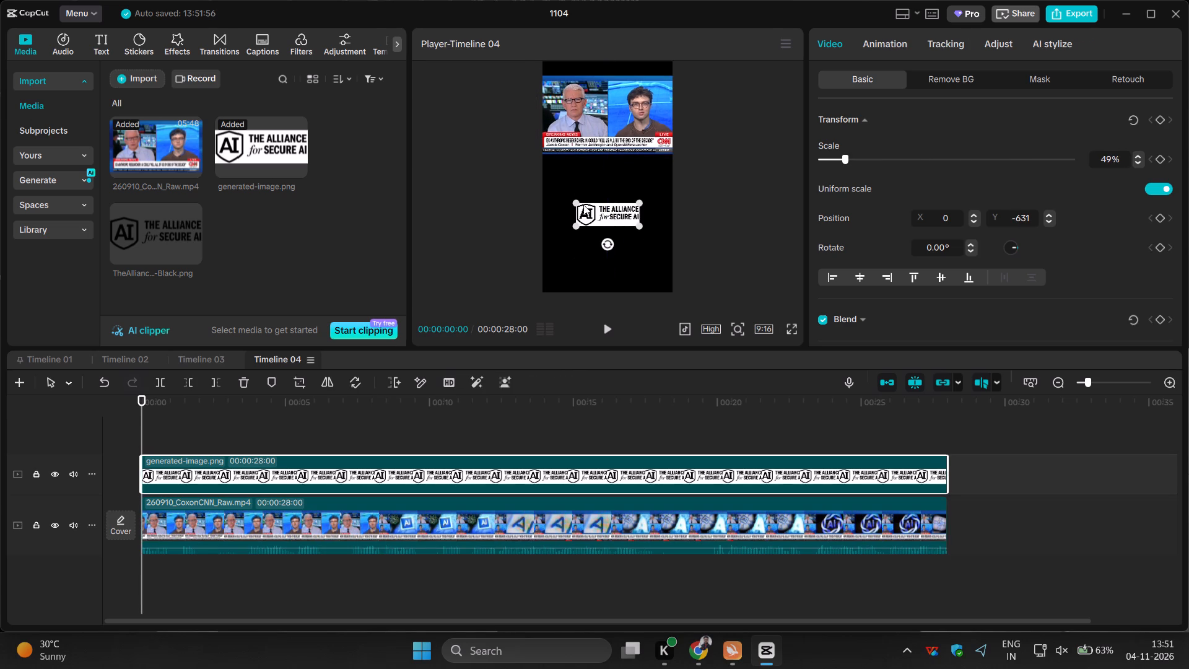
pyautogui.moveTo(573, 200); pyautogui.dragTo(581, 206)
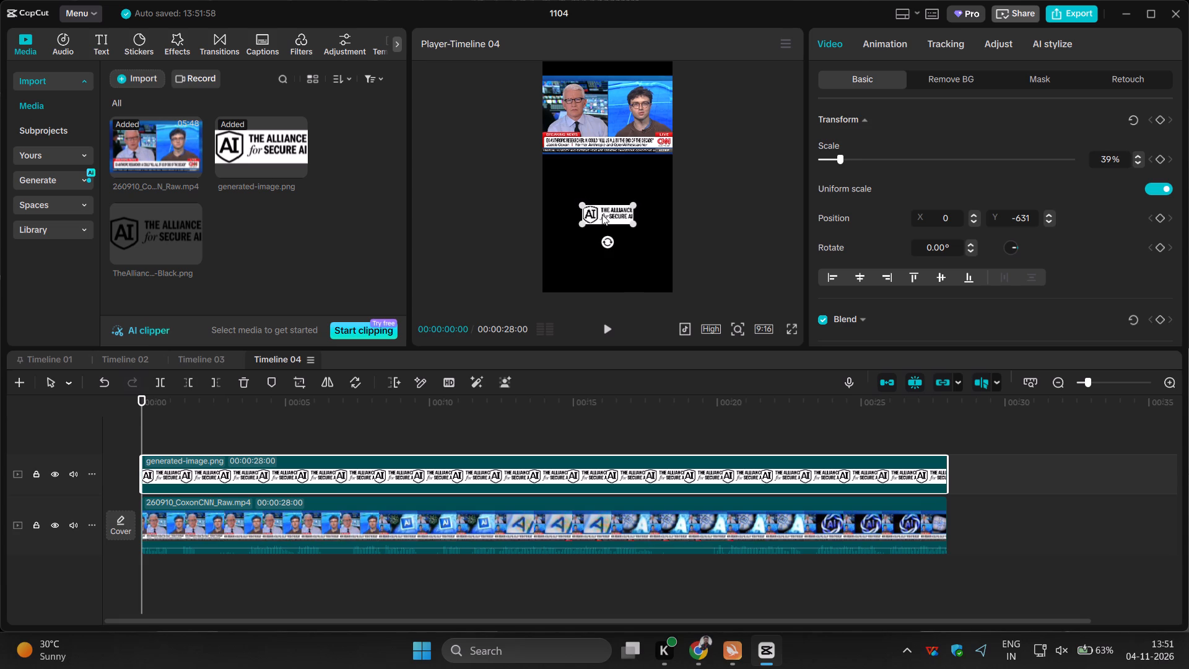
pyautogui.moveTo(603, 214); pyautogui.dragTo(603, 202)
pyautogui.moveTo(601, 218); pyautogui.dragTo(601, 201)
pyautogui.moveTo(601, 201); pyautogui.dragTo(601, 198)
pyautogui.click(606, 217)
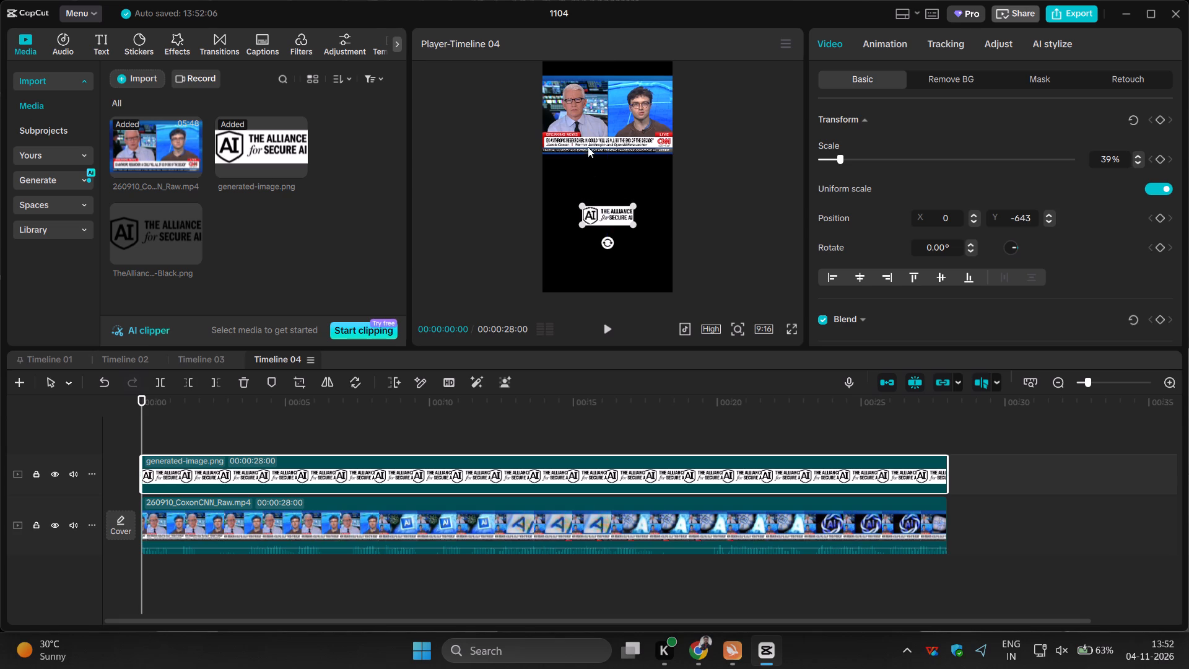
# Lower the CNN video to about Y 894 and the logo to about Y -746, keeping both horizontally centred, and deselect.
pyautogui.click(596, 117)
pyautogui.moveTo(596, 117); pyautogui.dragTo(600, 126)
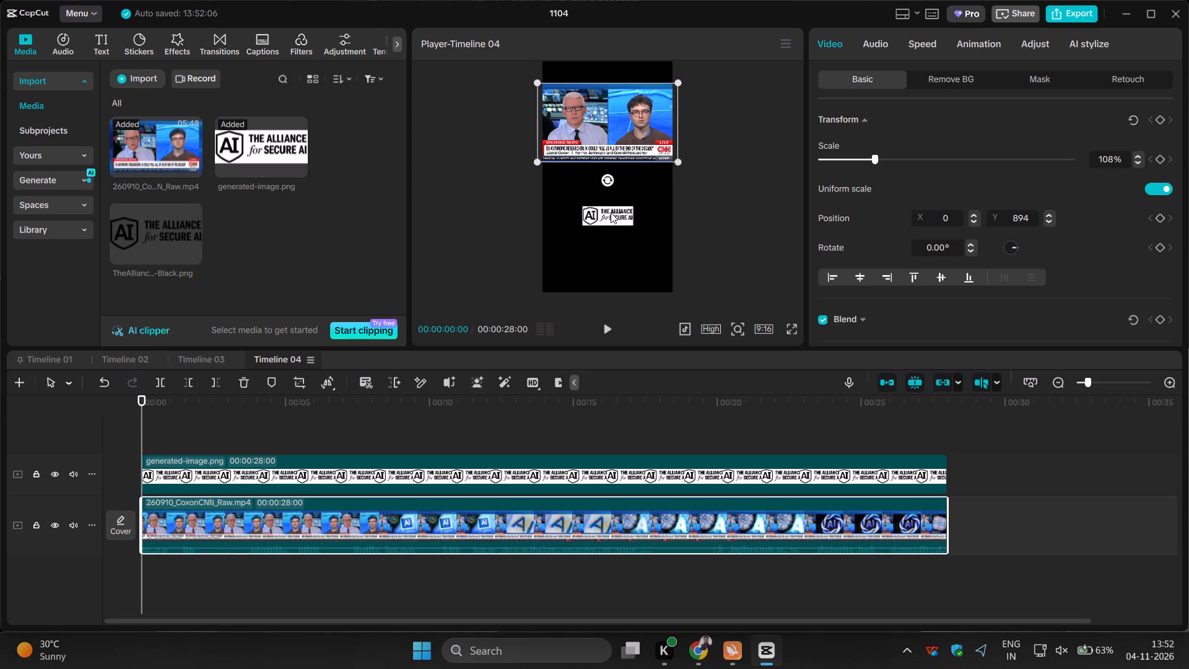
pyautogui.click(609, 219)
pyautogui.moveTo(607, 217); pyautogui.dragTo(608, 223)
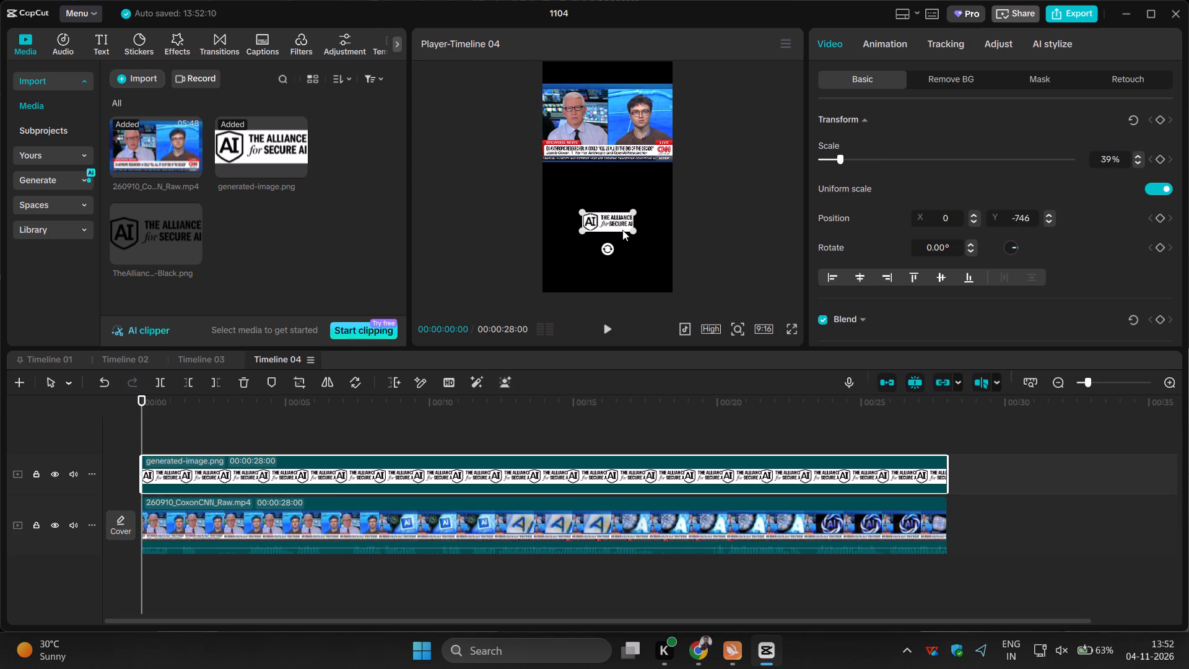
pyautogui.click(720, 237)
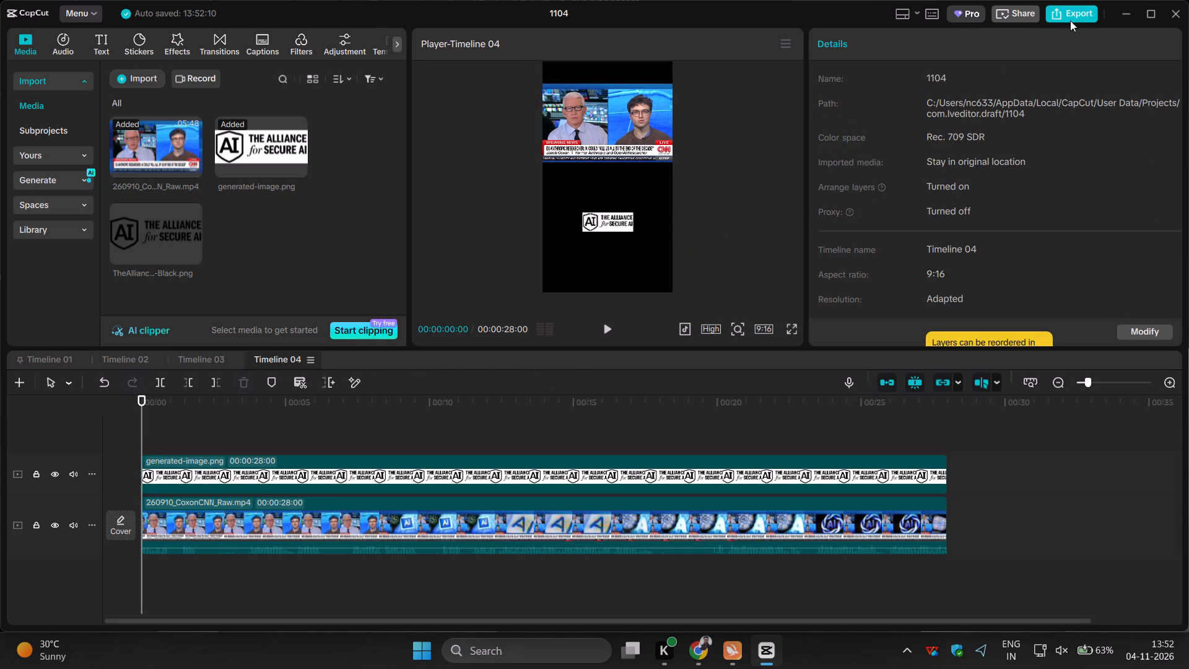
# Export Timeline 04 as an mp4 video with the frame rate set to 60fps.
pyautogui.click(1082, 9)
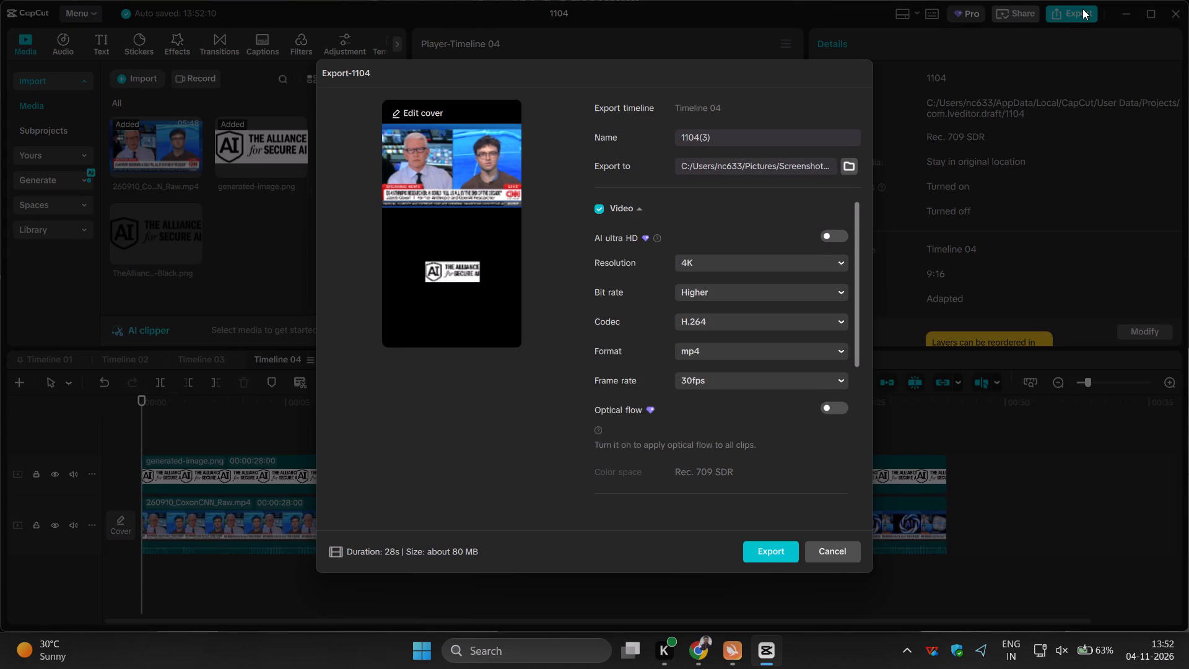
pyautogui.click(761, 380)
pyautogui.click(770, 561)
pyautogui.click(770, 550)
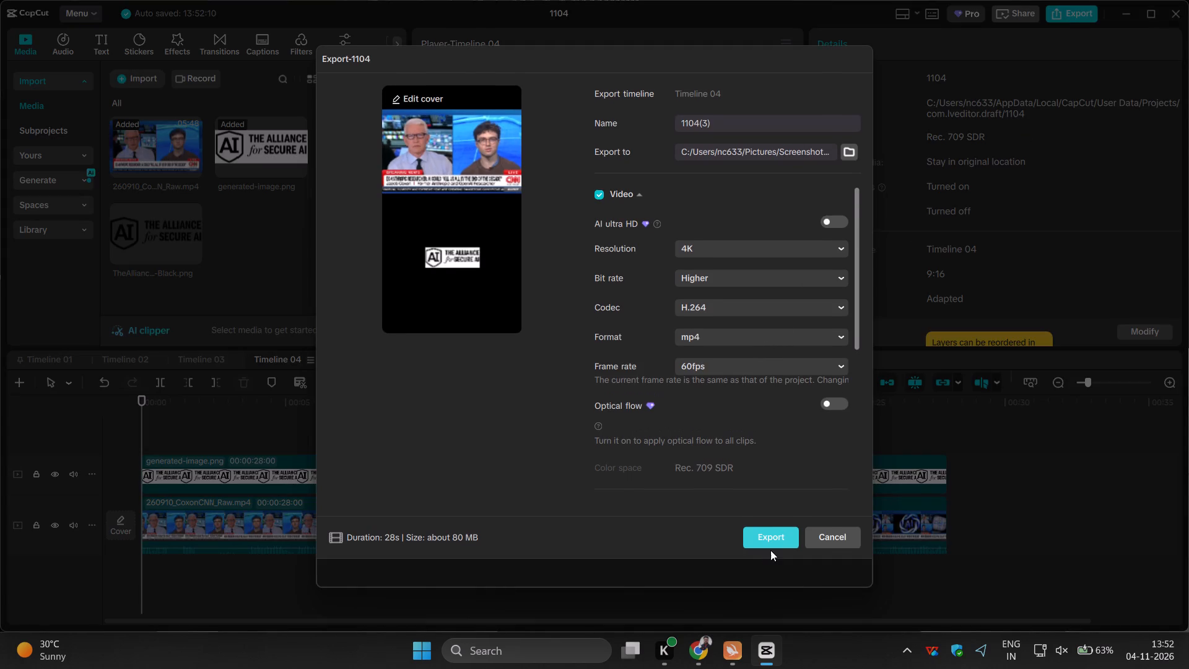
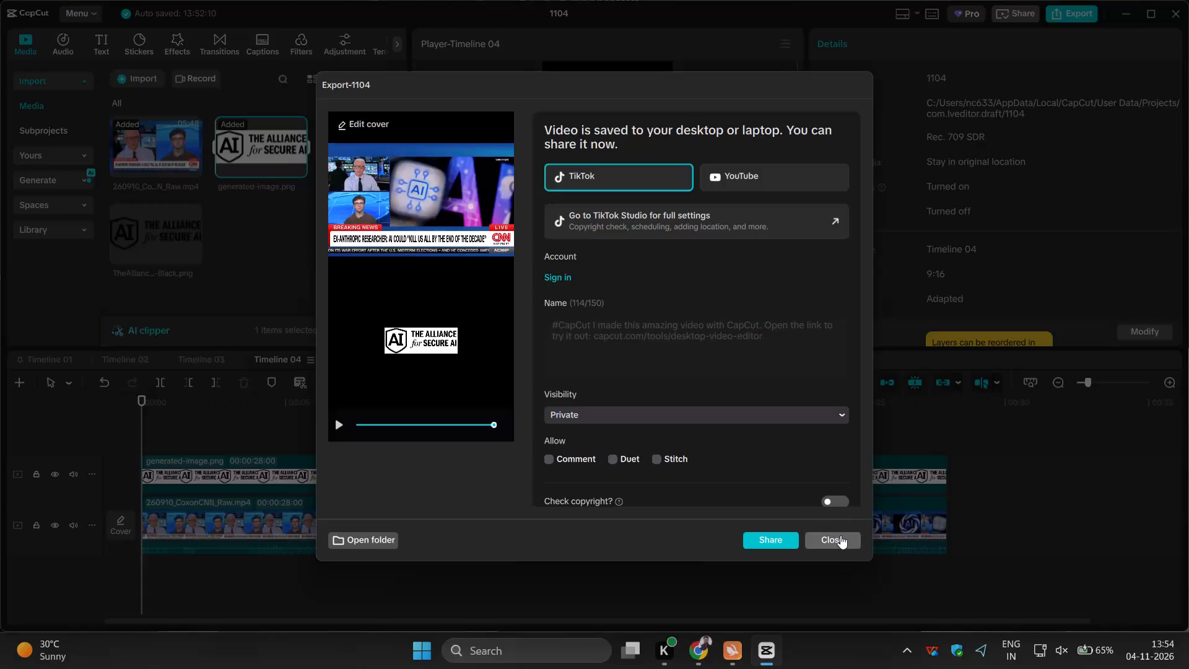
# Close the finished export, create a new timeline and place the full CNN interview video at its start.
pyautogui.click(840, 535)
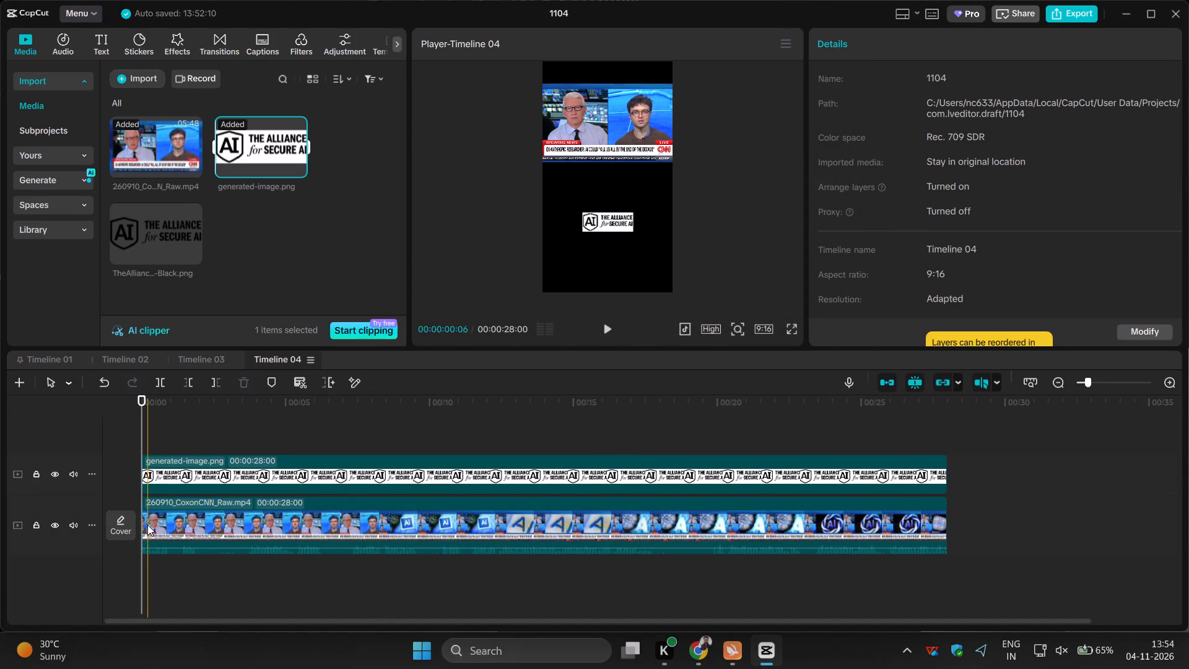
pyautogui.click(147, 525)
pyautogui.click(186, 520)
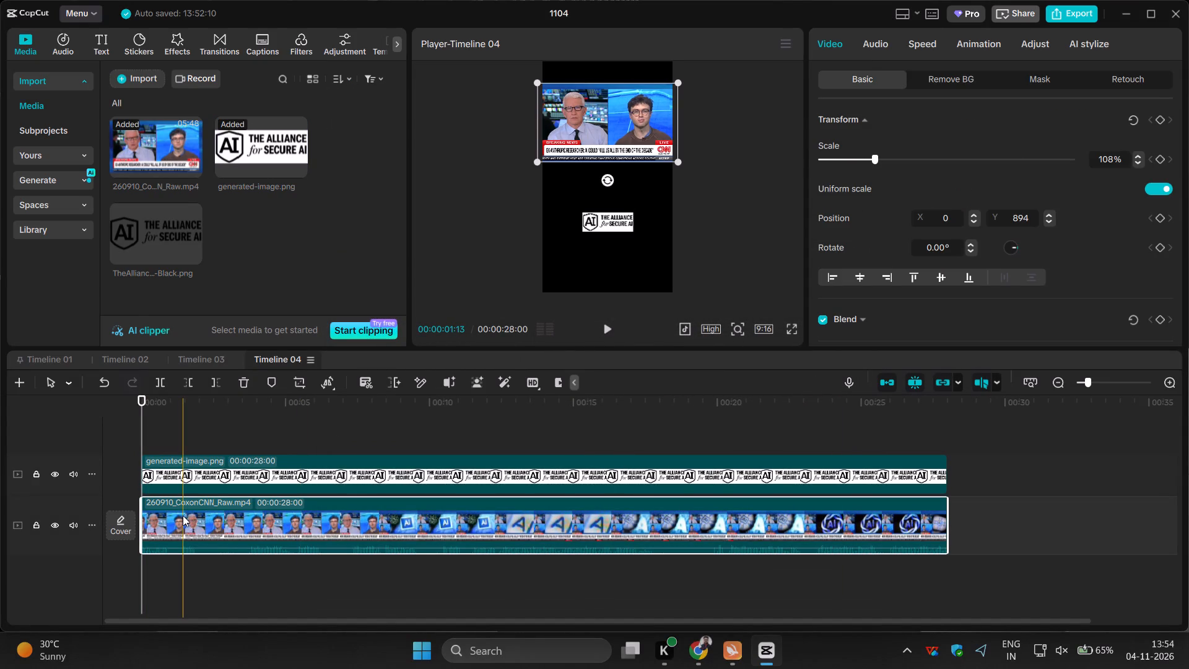
pyautogui.click(19, 385)
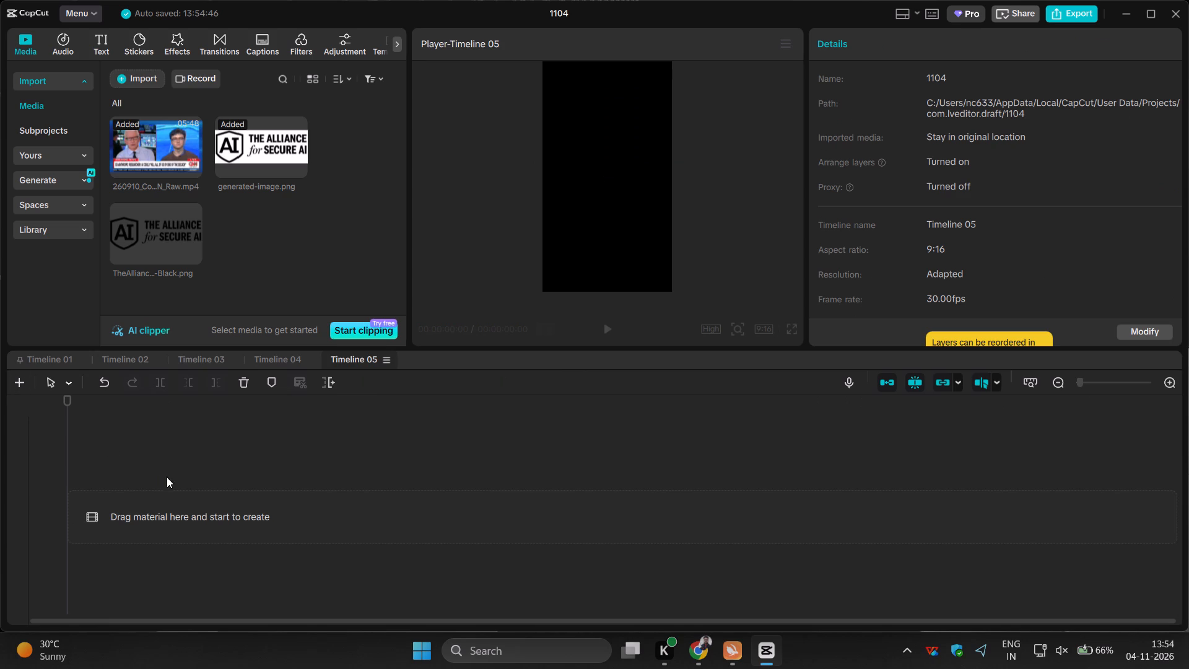
pyautogui.click(193, 162)
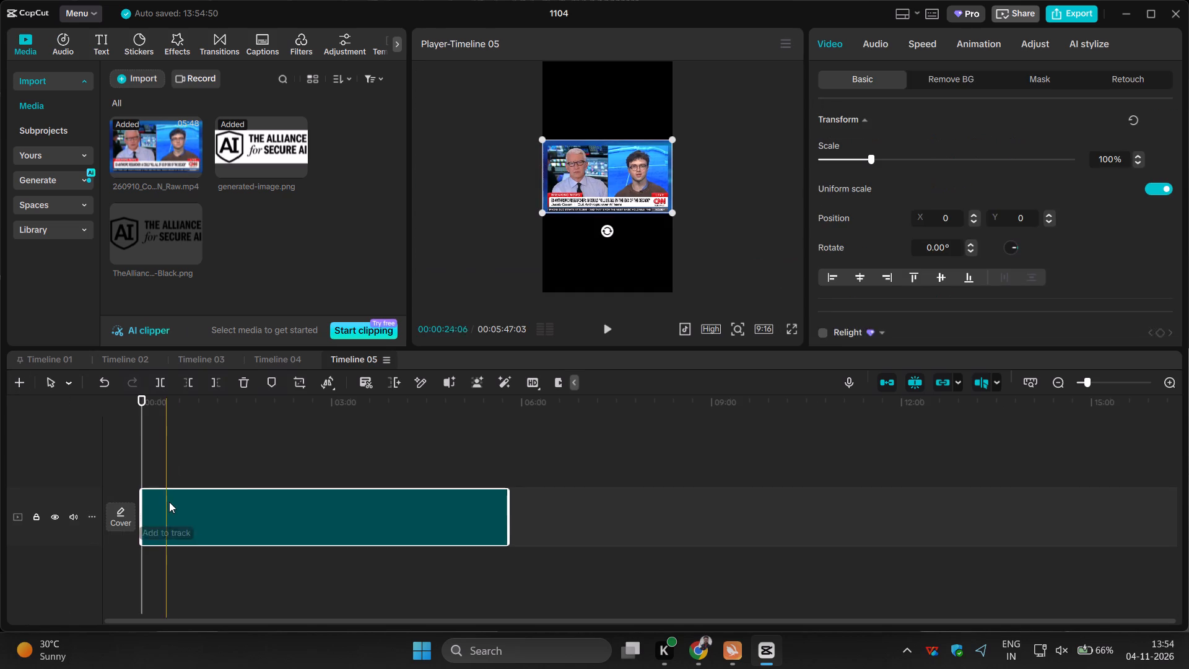
# Split the CNN video at about 01:29 and 01:59, and delete the parts before and after that segment.
pyautogui.click(1029, 380)
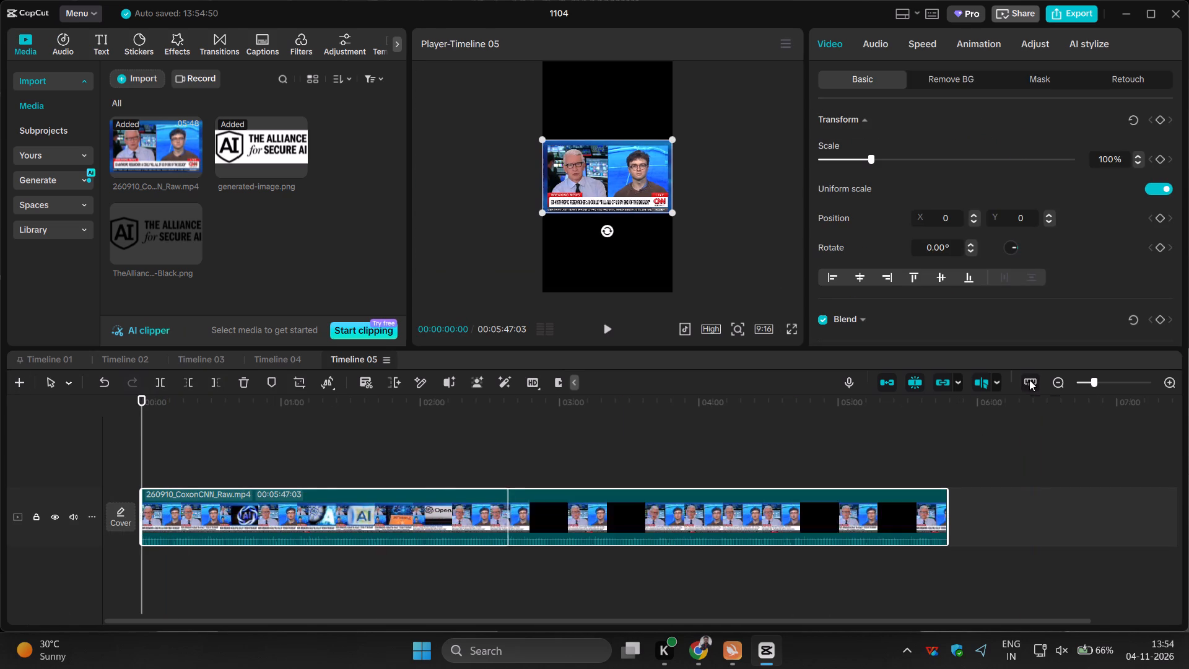
pyautogui.click(346, 481)
pyautogui.click(157, 384)
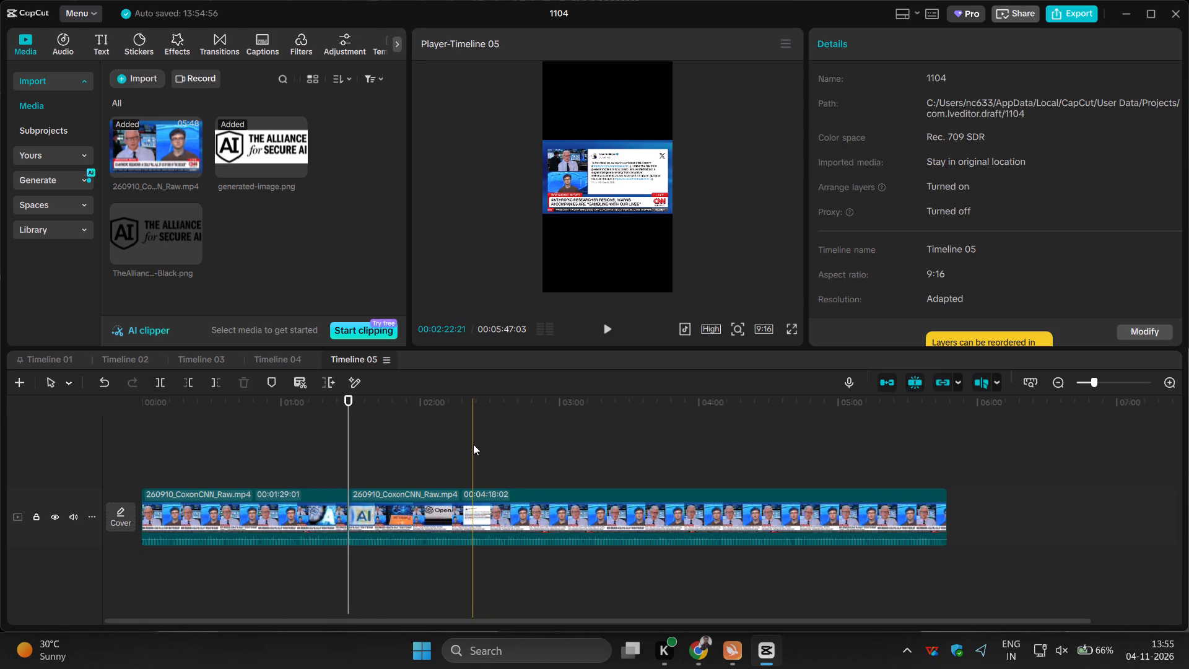
pyautogui.click(419, 446)
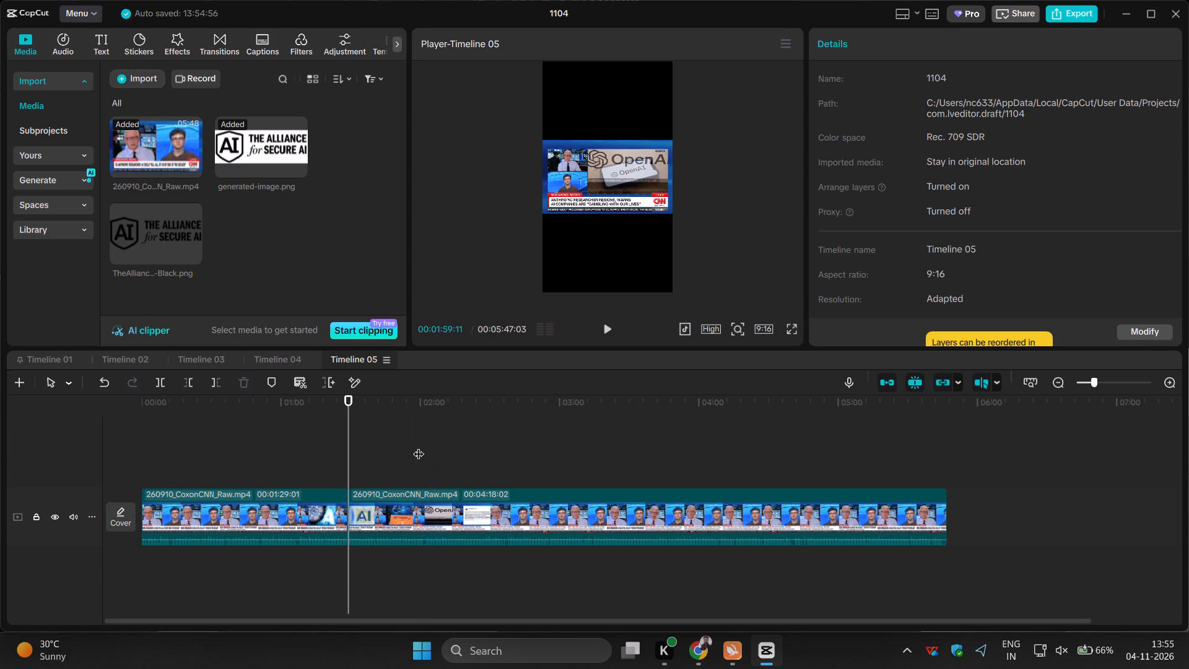
pyautogui.click(162, 385)
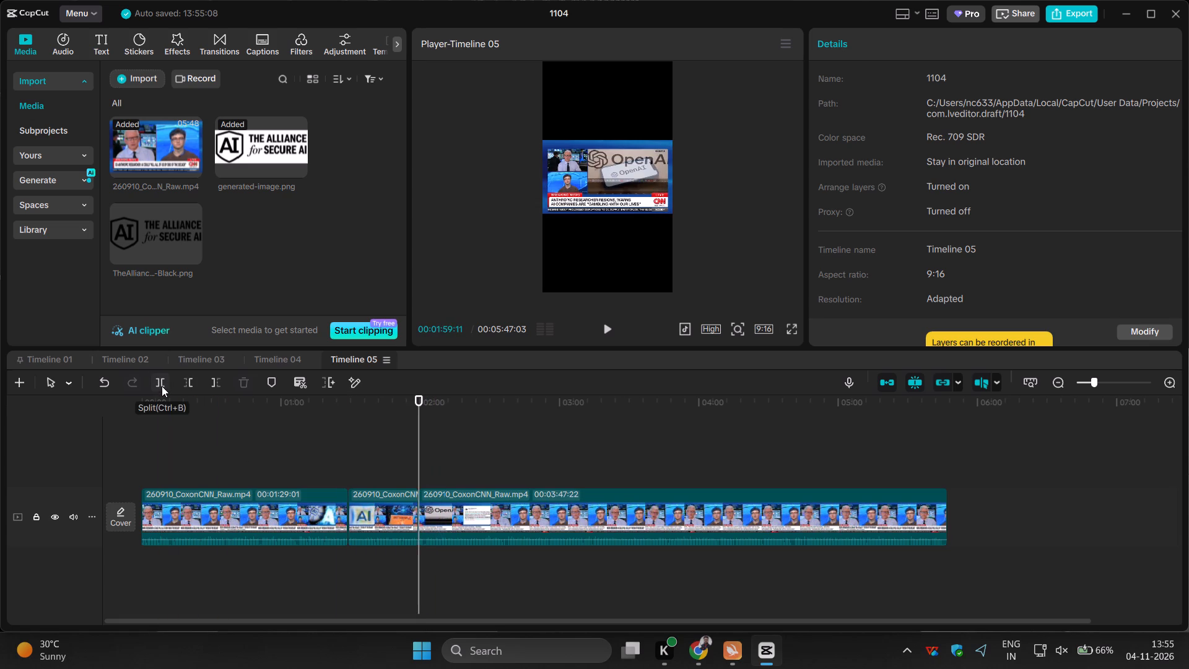
pyautogui.click(211, 517)
pyautogui.click(248, 380)
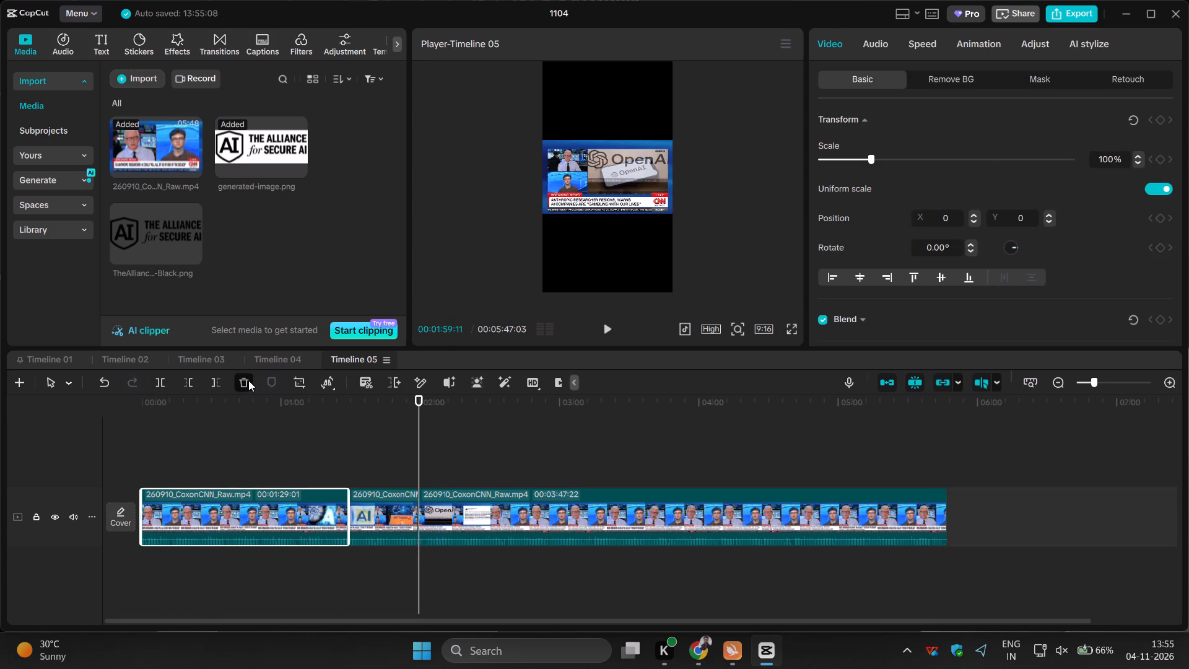
pyautogui.click(262, 536)
pyautogui.click(245, 388)
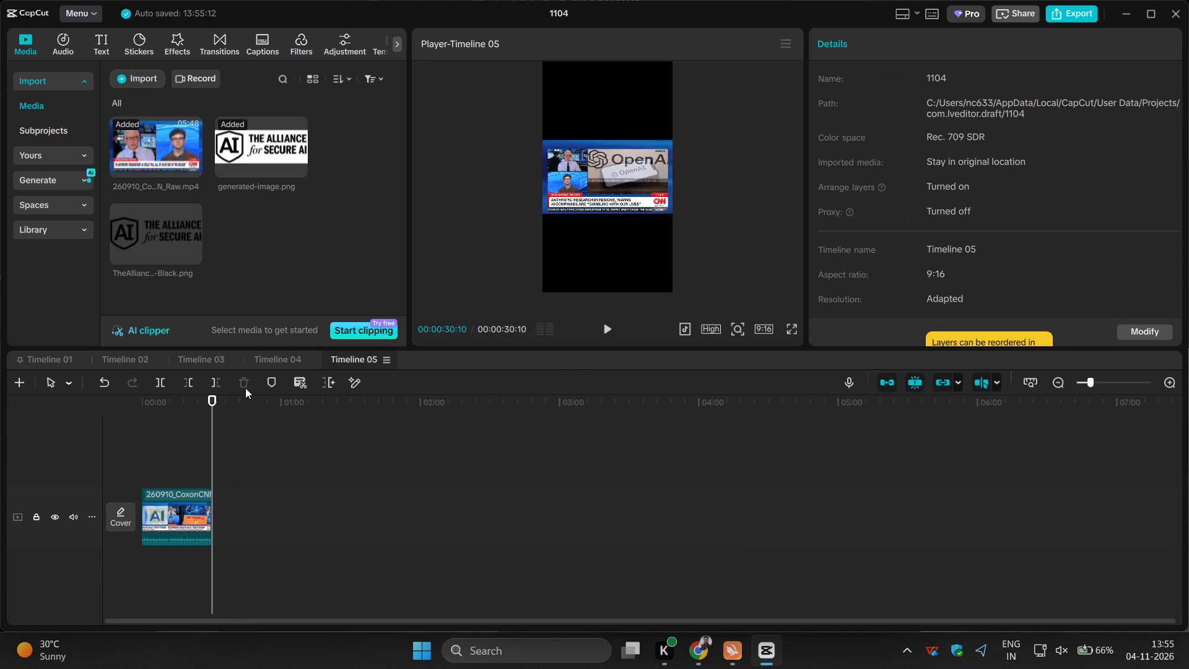
# Add the white-background Alliance for Secure AI logo on a track above the CNN video and extend it to the video's end.
pyautogui.click(1030, 386)
pyautogui.click(171, 450)
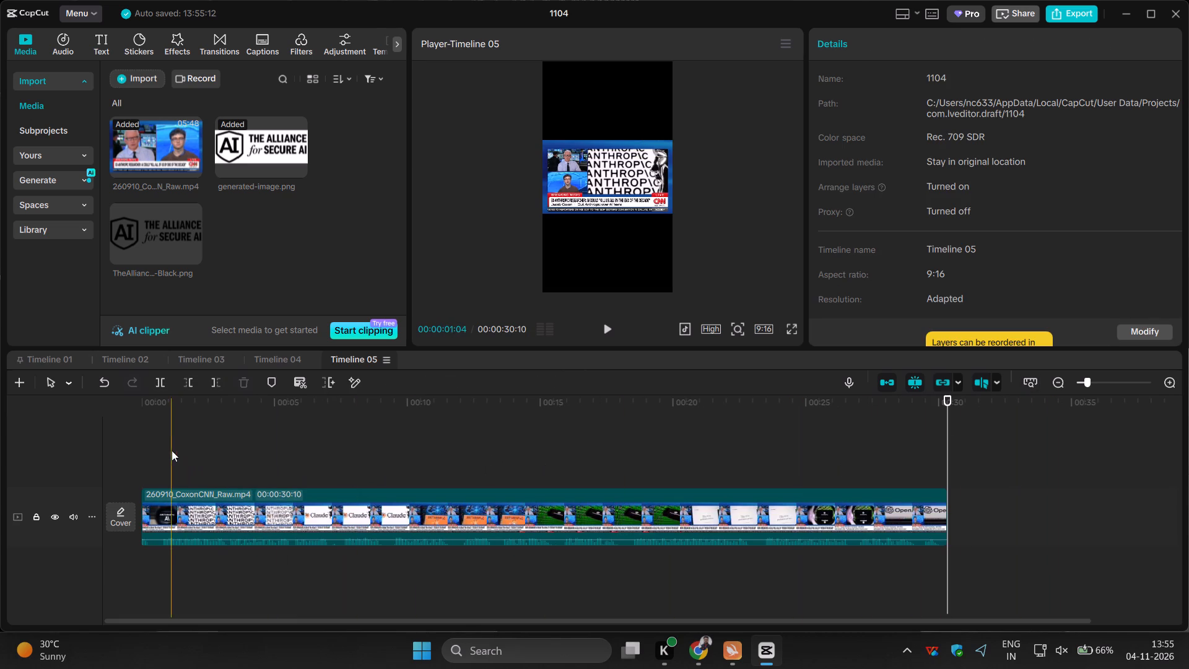
pyautogui.moveTo(172, 450); pyautogui.dragTo(123, 451)
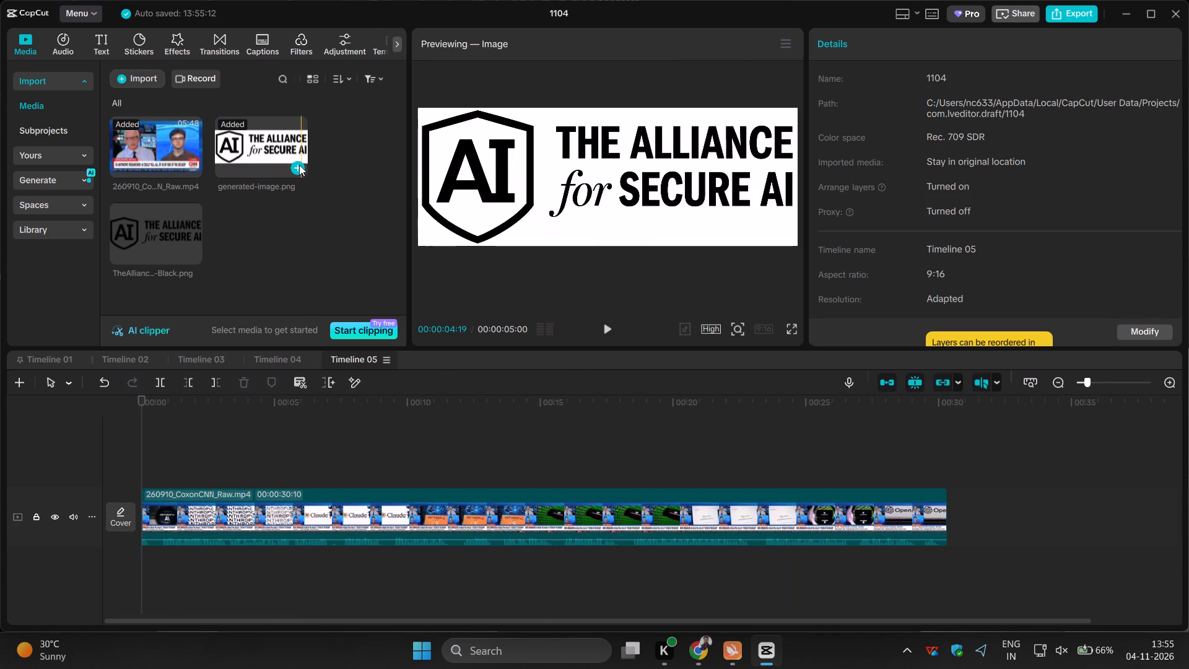
pyautogui.click(297, 165)
pyautogui.moveTo(186, 499); pyautogui.dragTo(192, 448)
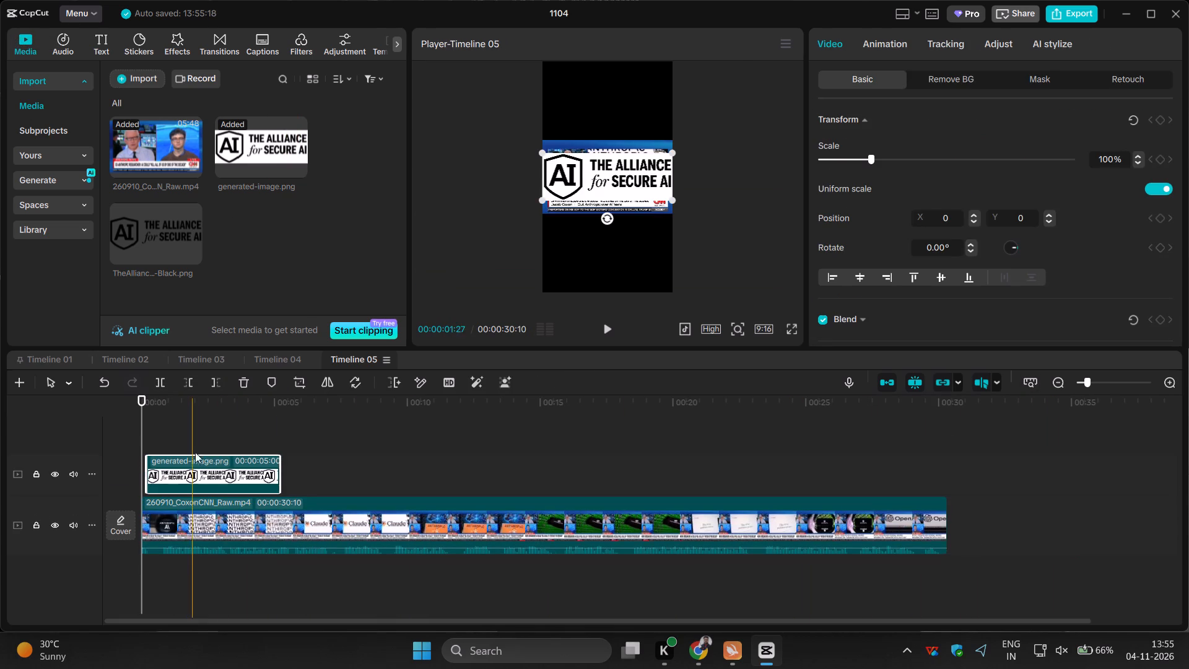
pyautogui.moveTo(277, 473); pyautogui.dragTo(614, 495)
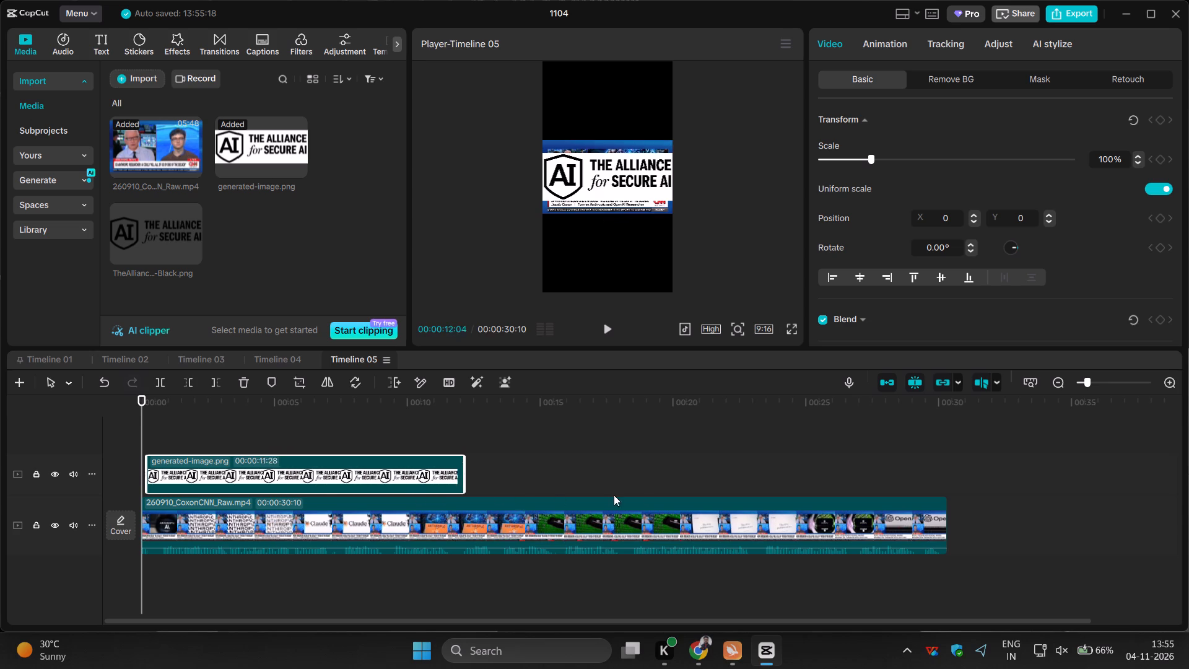
pyautogui.moveTo(614, 495); pyautogui.dragTo(941, 482)
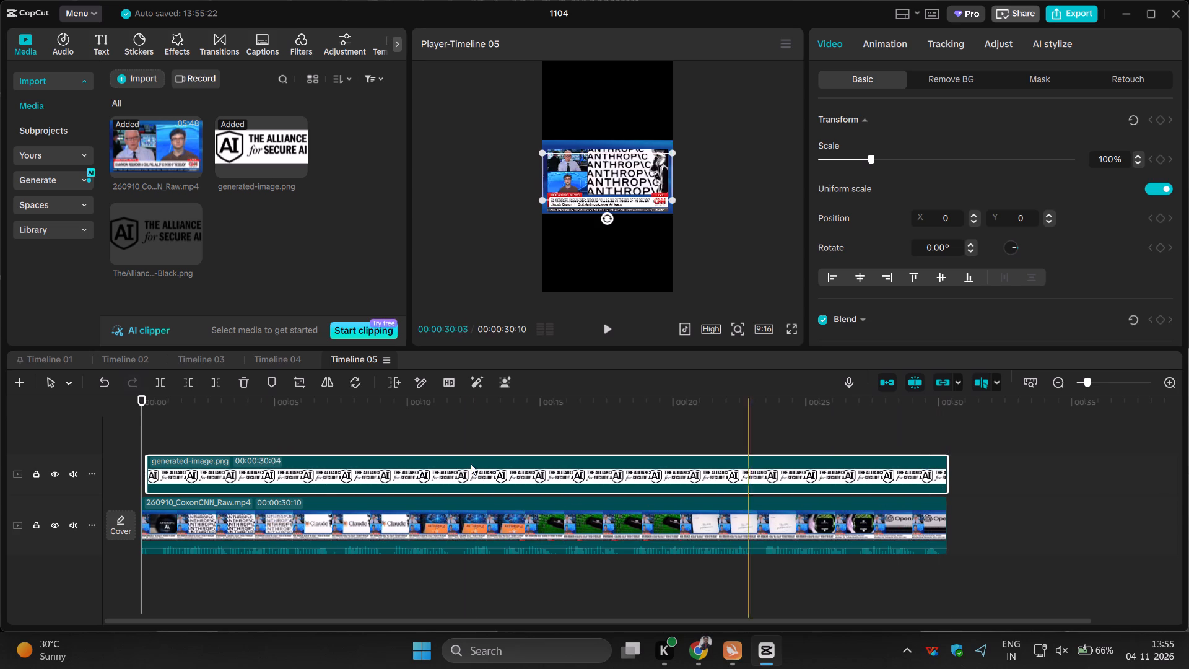
# Shift the logo clip on its track so that it starts at 00:00 together with the CNN video.
pyautogui.click(172, 434)
pyautogui.moveTo(178, 469); pyautogui.dragTo(170, 469)
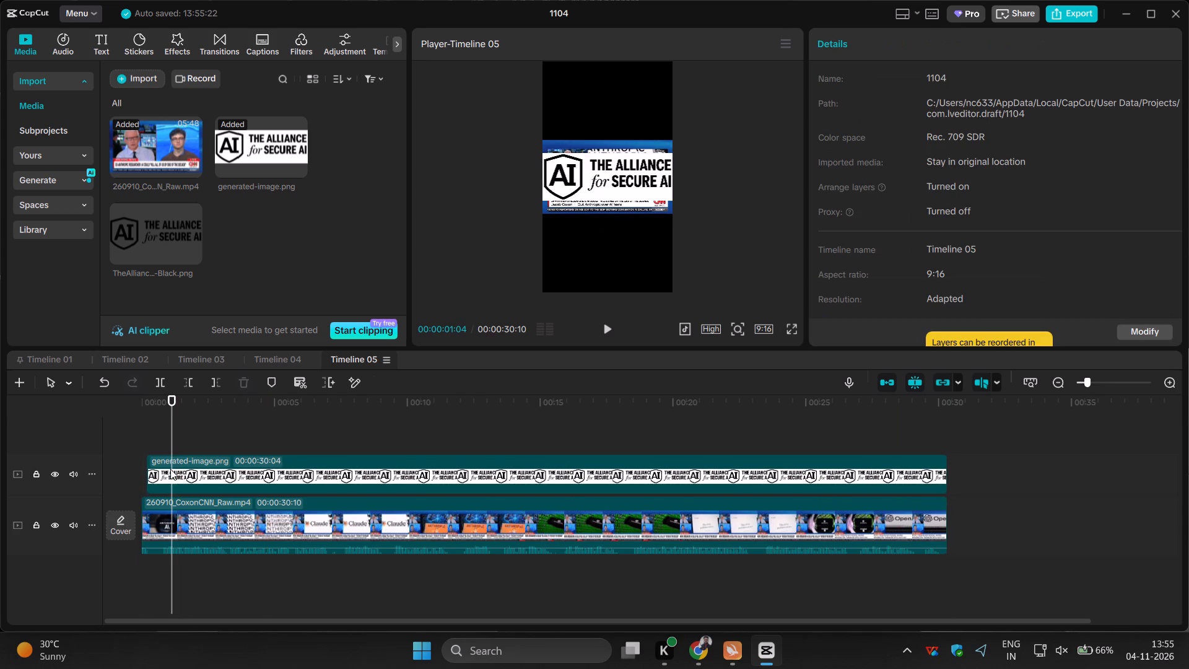
pyautogui.moveTo(170, 469); pyautogui.dragTo(172, 469)
pyautogui.click(120, 437)
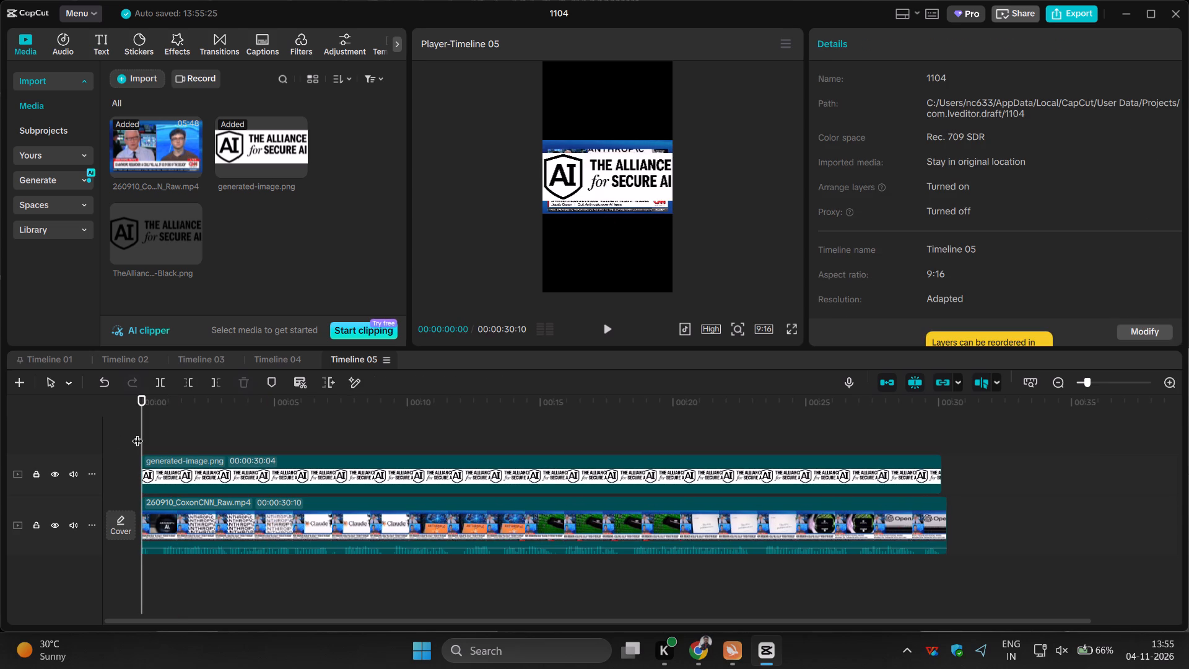
# Shrink the logo to about 37% and move it below the CNN video, at about Y -1036, horizontally centred.
pyautogui.click(599, 178)
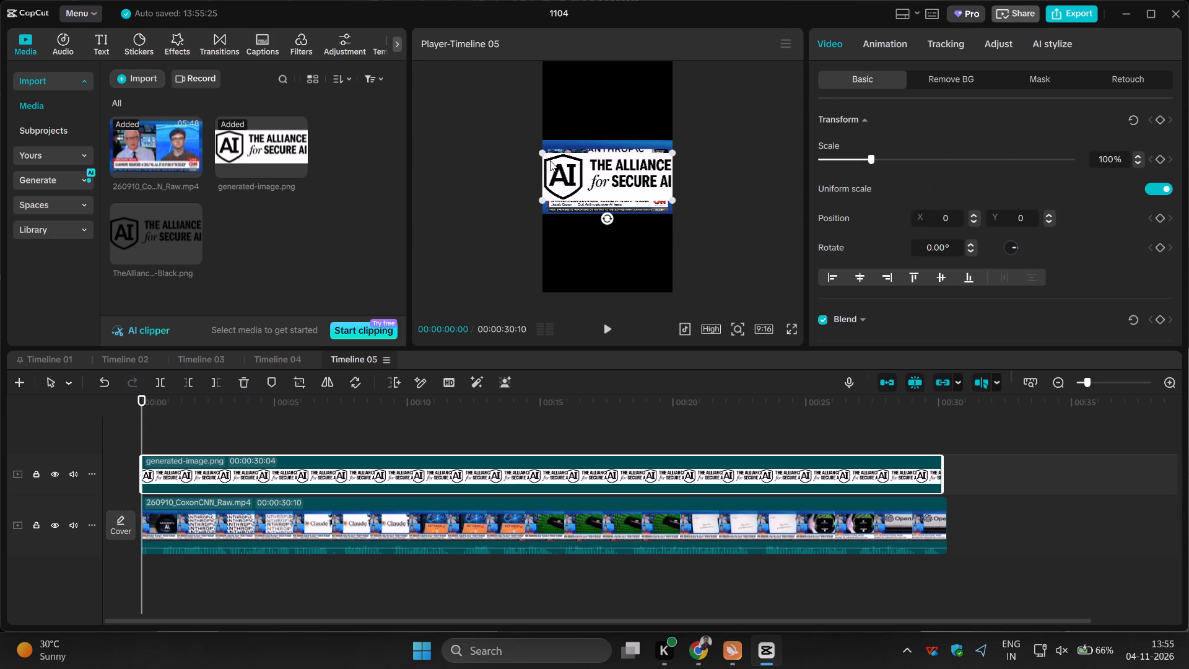
pyautogui.moveTo(541, 152); pyautogui.dragTo(603, 177)
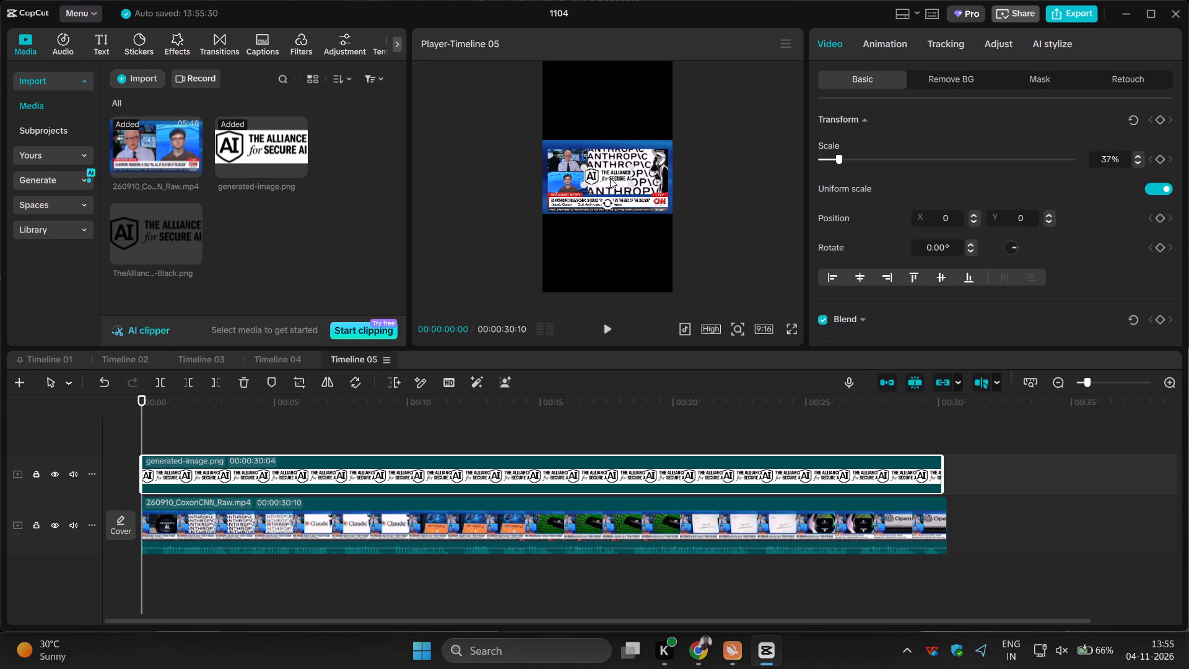
pyautogui.moveTo(611, 174); pyautogui.dragTo(613, 237)
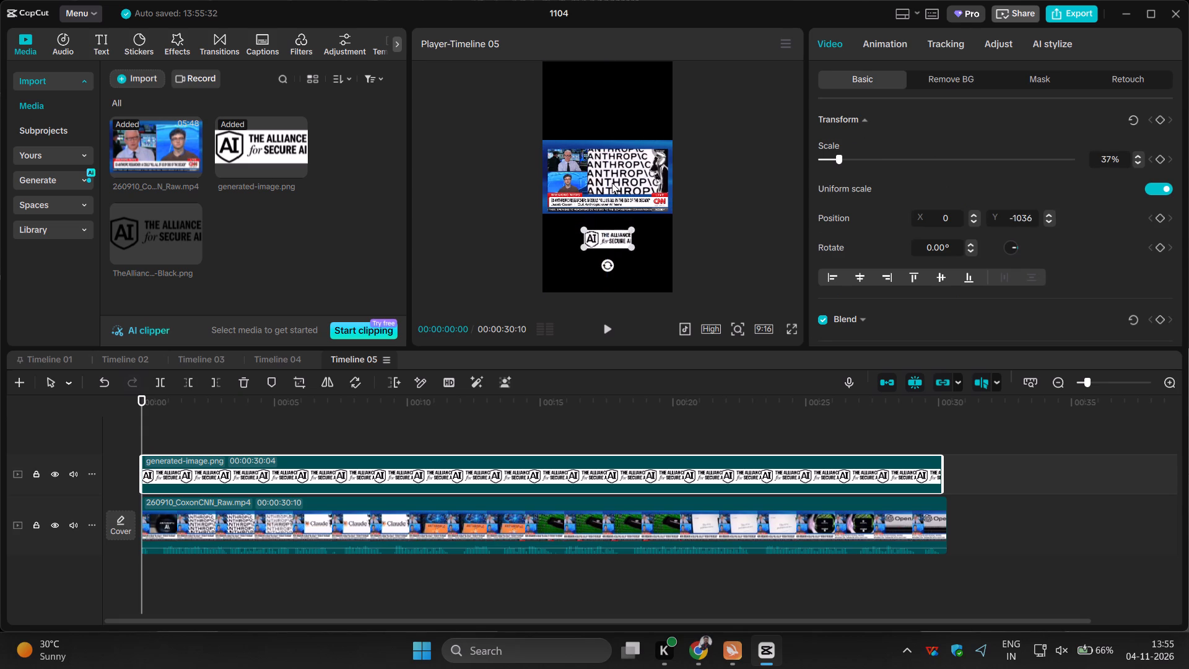
# Move the CNN video to the upper frame at about Y 920, horizontally centred, and enlarge it to about 110%.
pyautogui.click(612, 182)
pyautogui.moveTo(613, 182); pyautogui.dragTo(616, 115)
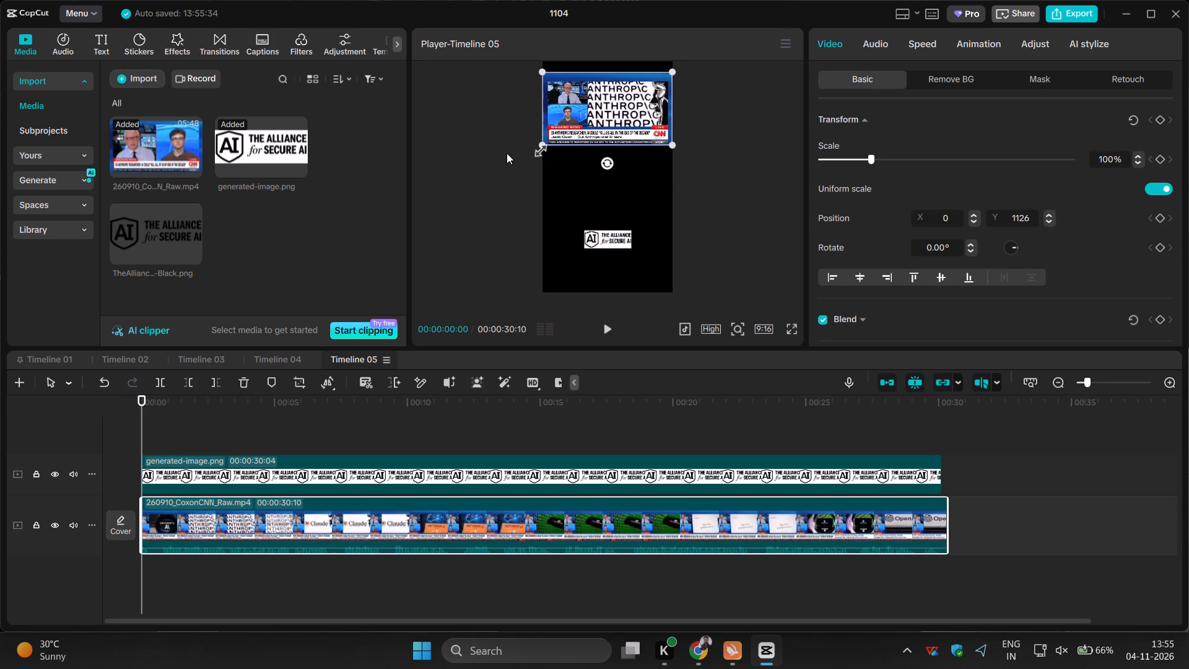
pyautogui.moveTo(537, 142); pyautogui.dragTo(529, 151)
pyautogui.moveTo(593, 115); pyautogui.dragTo(594, 115)
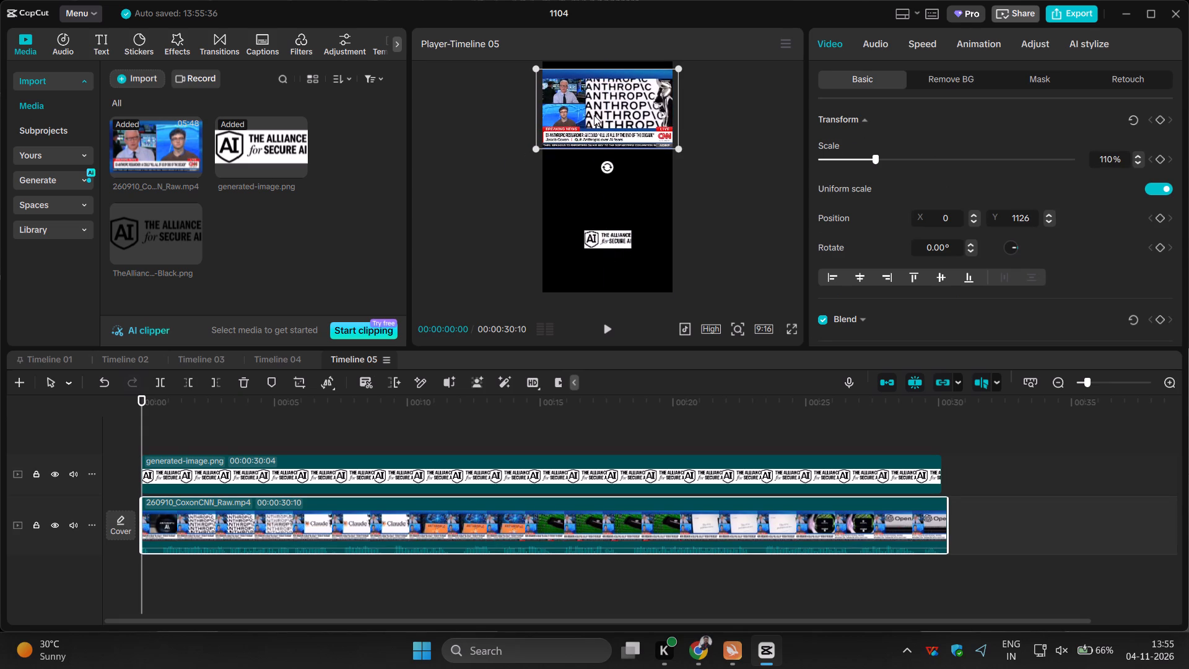
pyautogui.moveTo(594, 115); pyautogui.dragTo(597, 128)
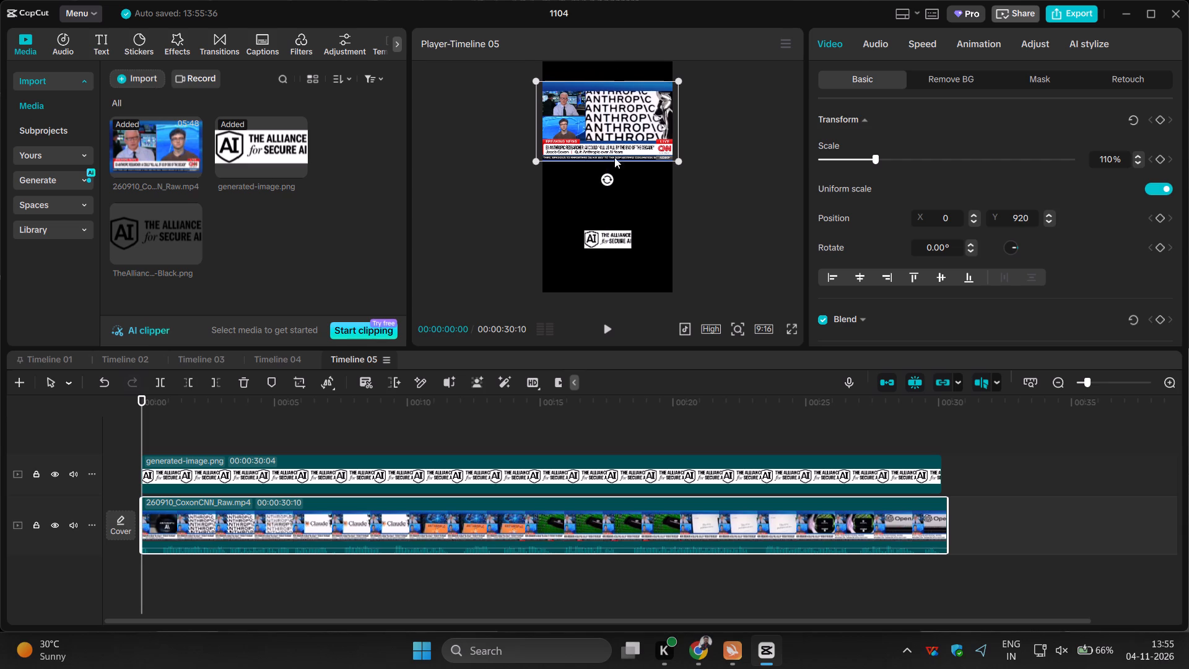
# Raise the logo closer to the CNN video, at about Y -824, keeping it horizontally centred, and deselect.
pyautogui.click(610, 236)
pyautogui.moveTo(607, 240); pyautogui.dragTo(604, 228)
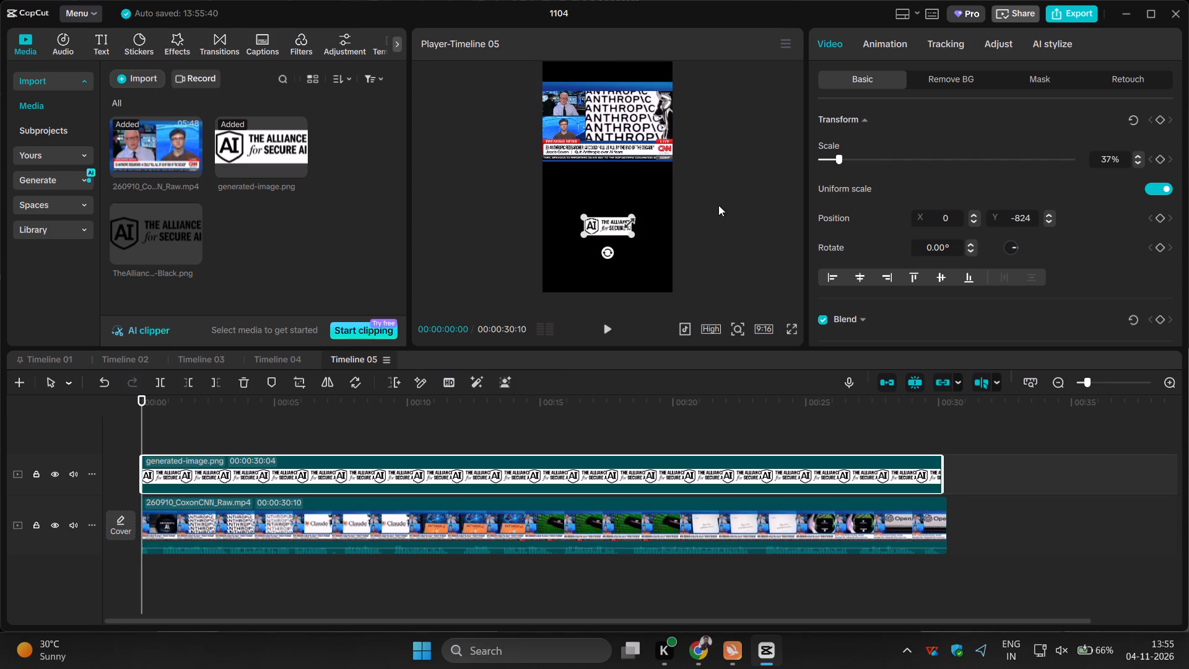
pyautogui.click(730, 185)
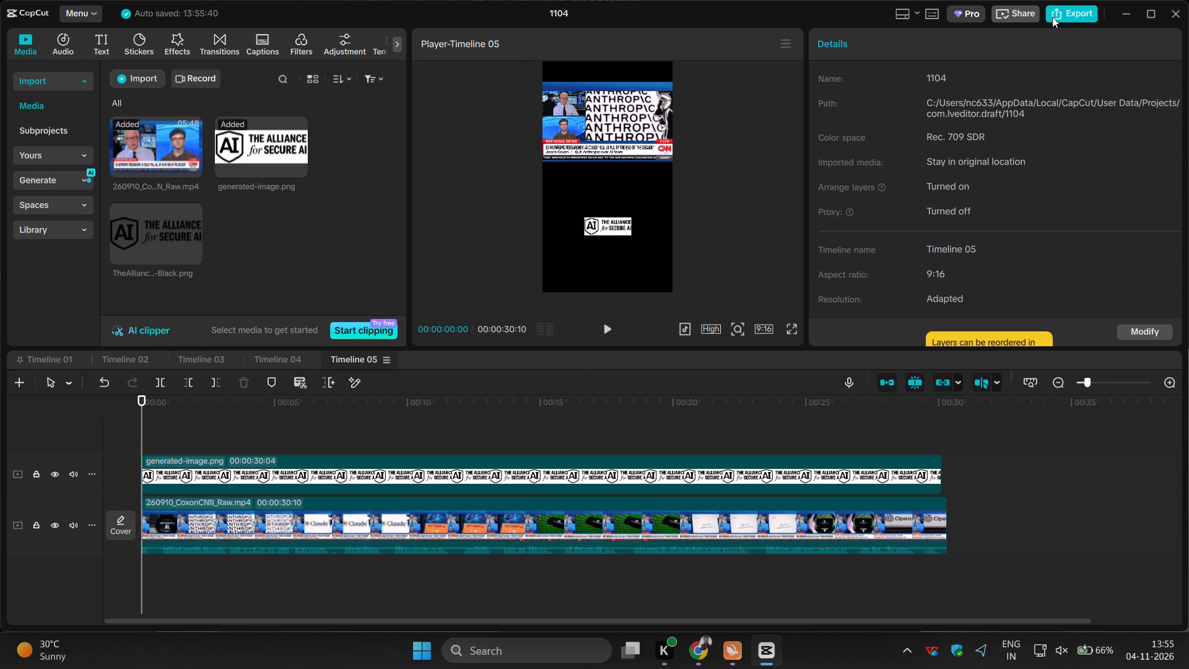
# Export Timeline 05 as an mp4 video with the frame rate set to 60fps.
pyautogui.click(1068, 8)
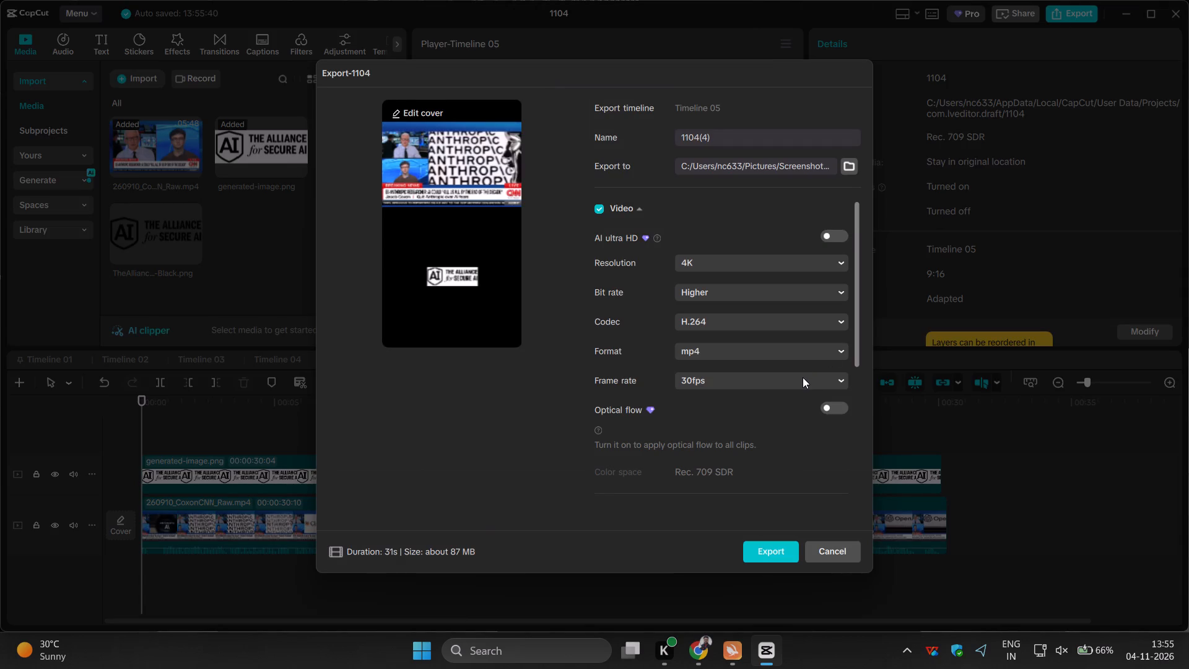
pyautogui.click(803, 377)
pyautogui.click(744, 550)
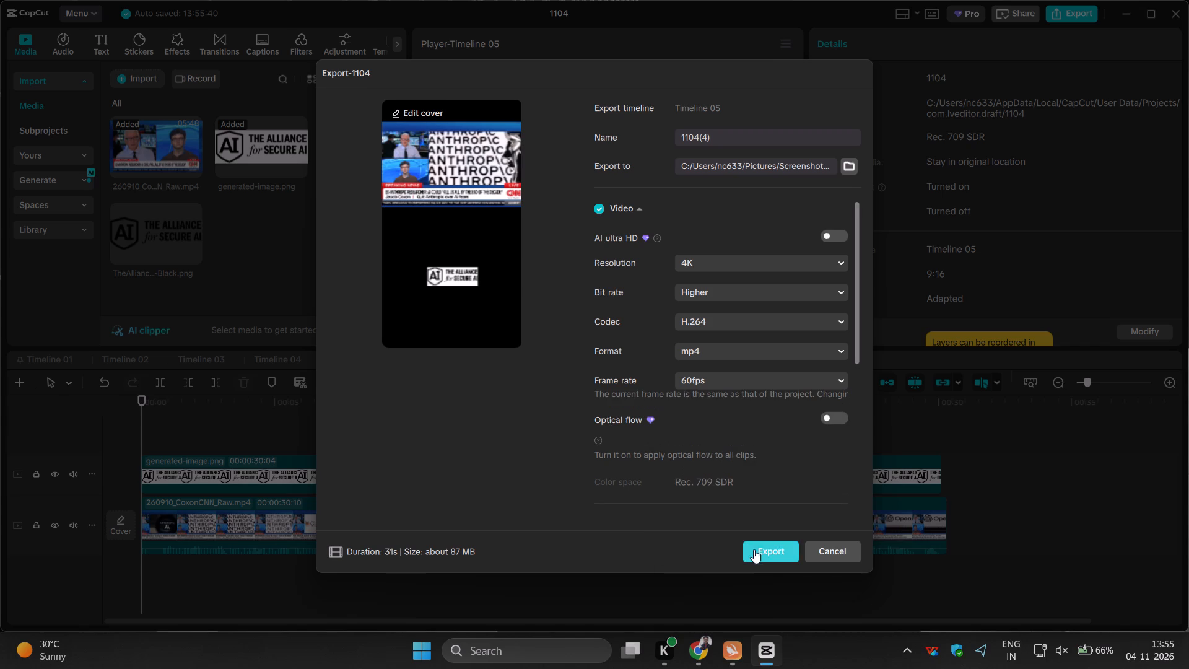
pyautogui.click(763, 548)
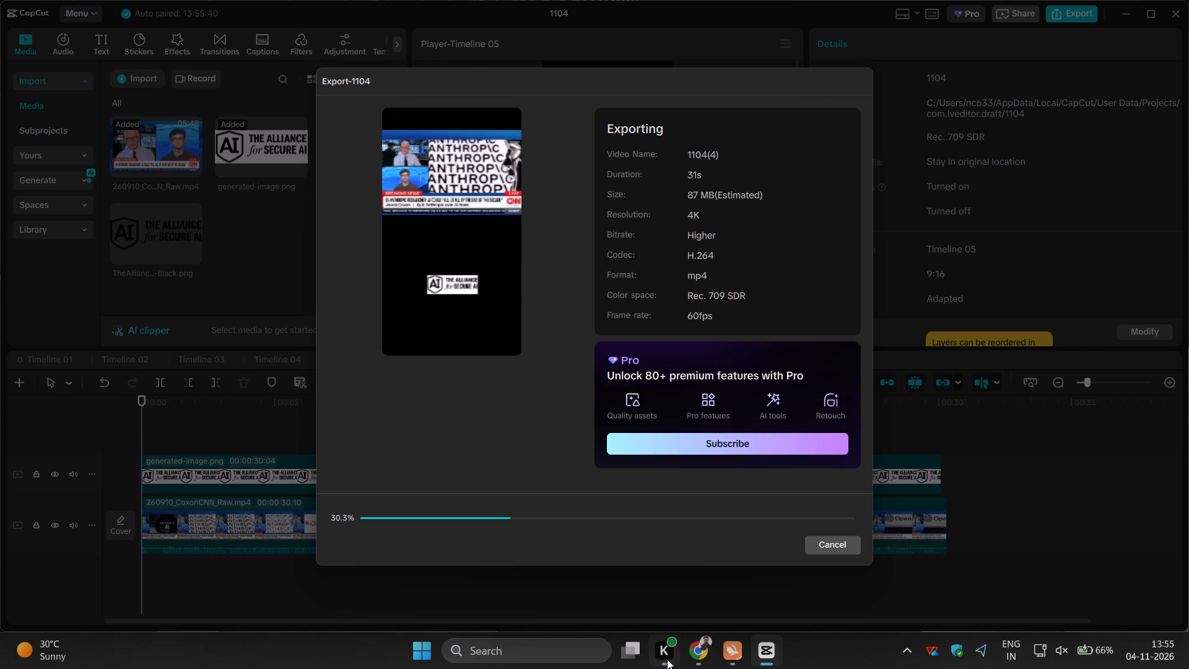
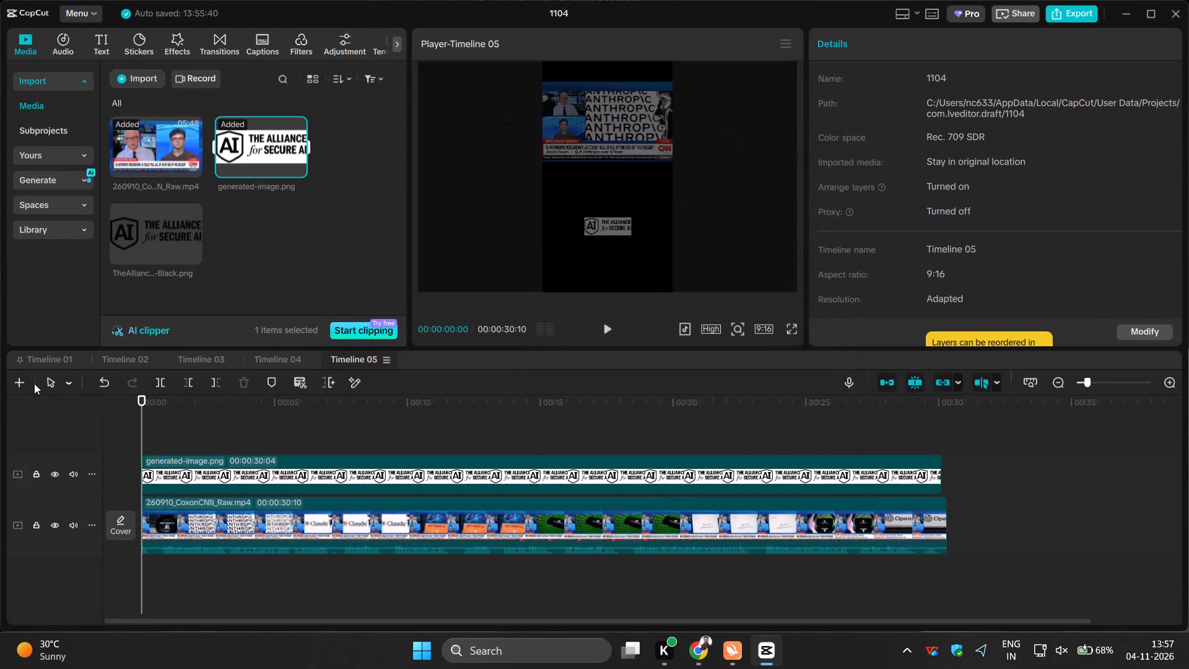
# Create a new timeline holding the CNN interview video and raise the video to about Y 727, horizontally centred.
pyautogui.click(20, 383)
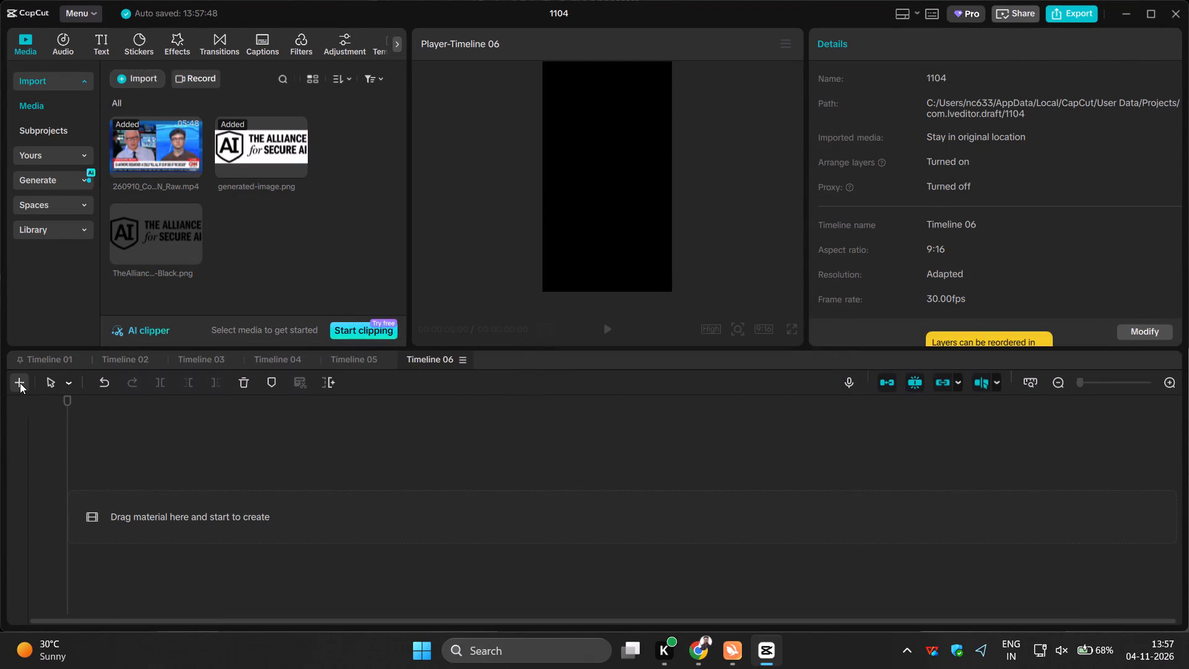
pyautogui.click(189, 168)
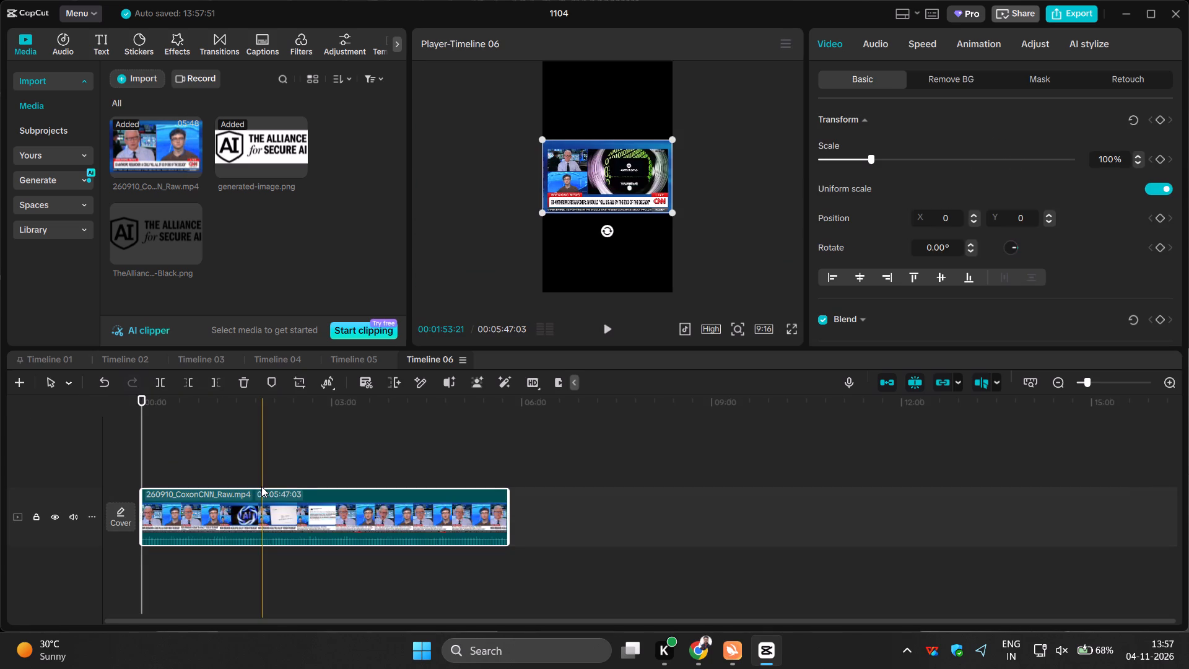
pyautogui.moveTo(606, 190); pyautogui.dragTo(606, 146)
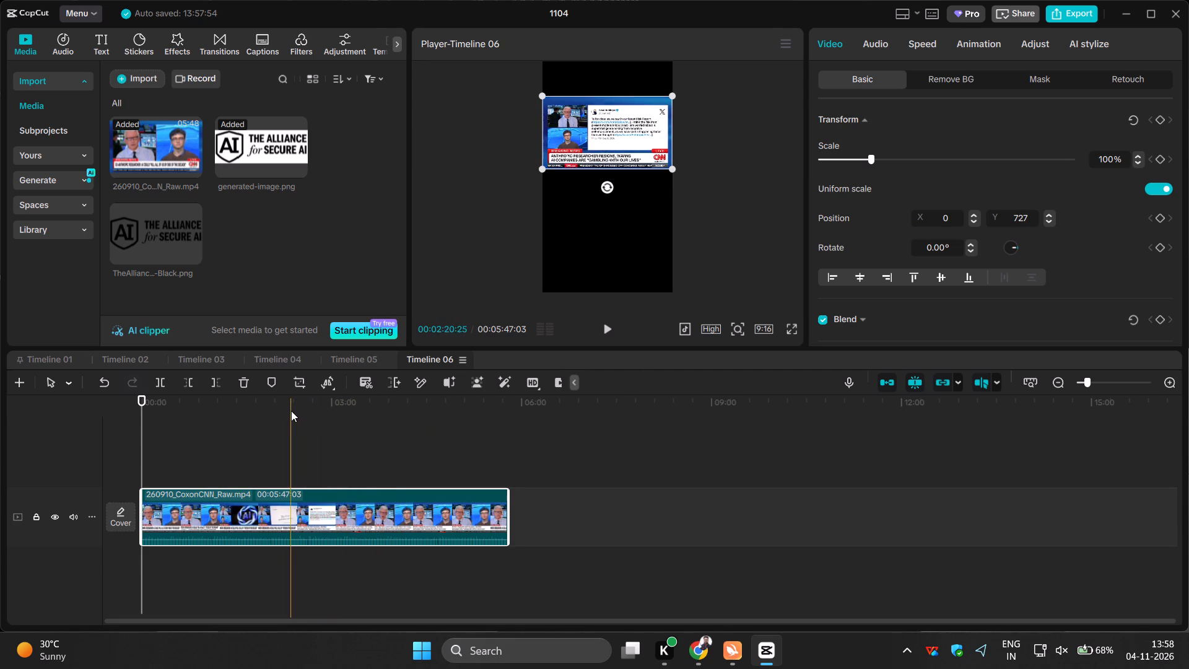
# Split the CNN video at about 00:00:37:12 and again at about 00:01:02:10.
pyautogui.click(347, 423)
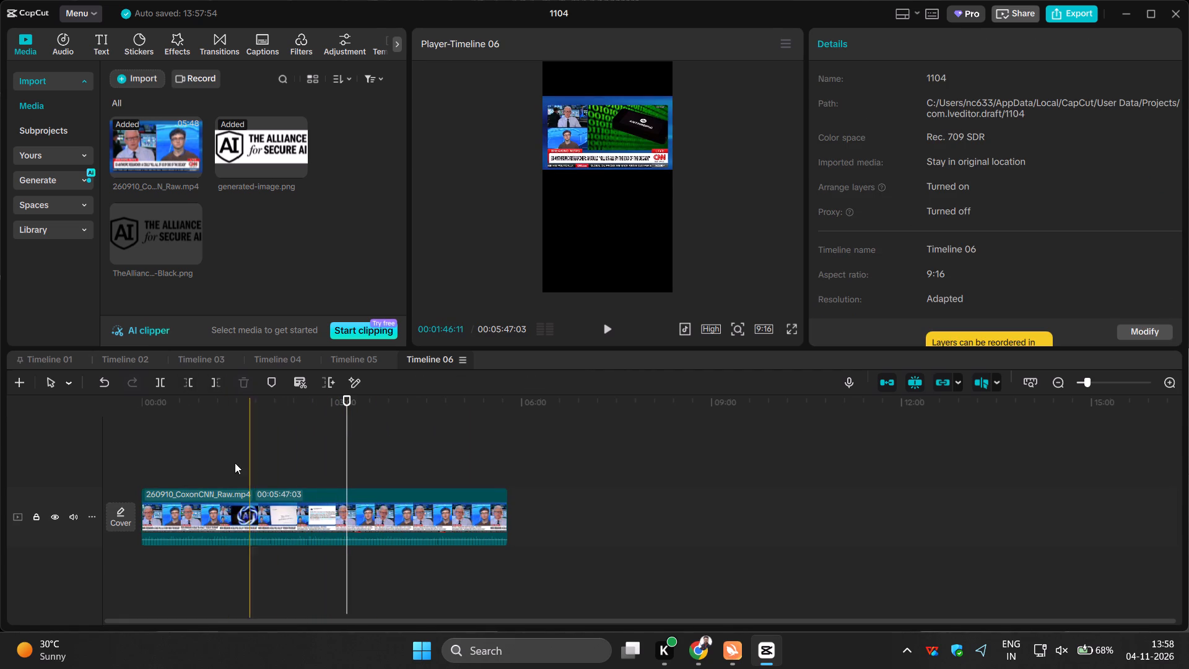
pyautogui.click(181, 466)
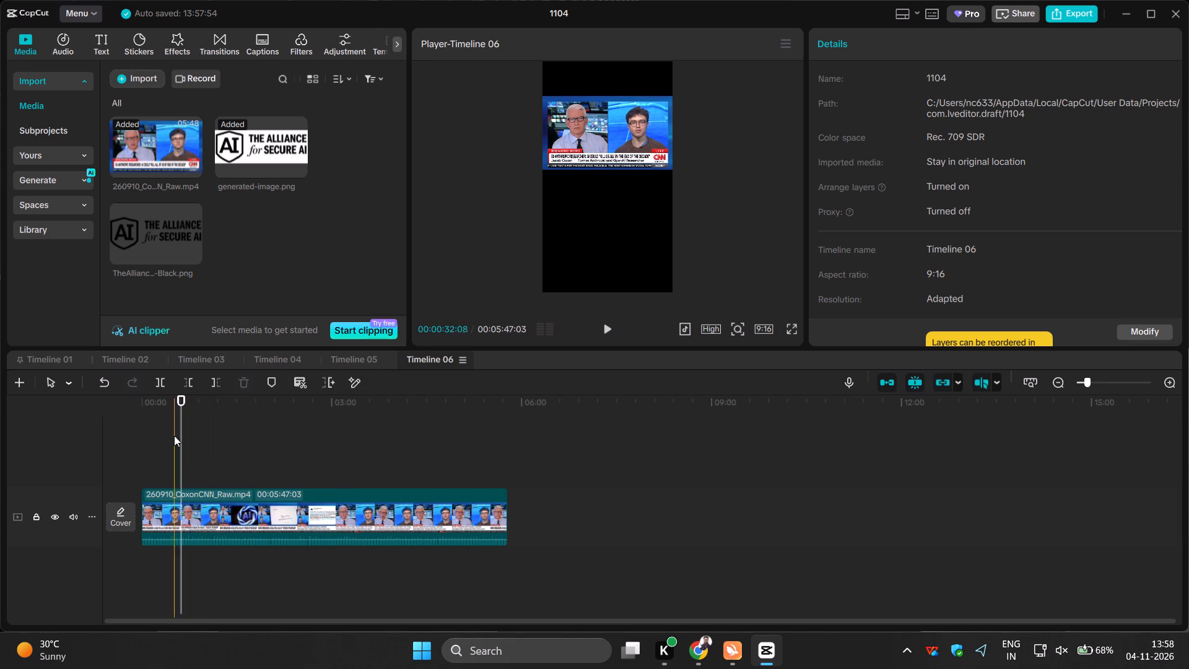
pyautogui.click(162, 381)
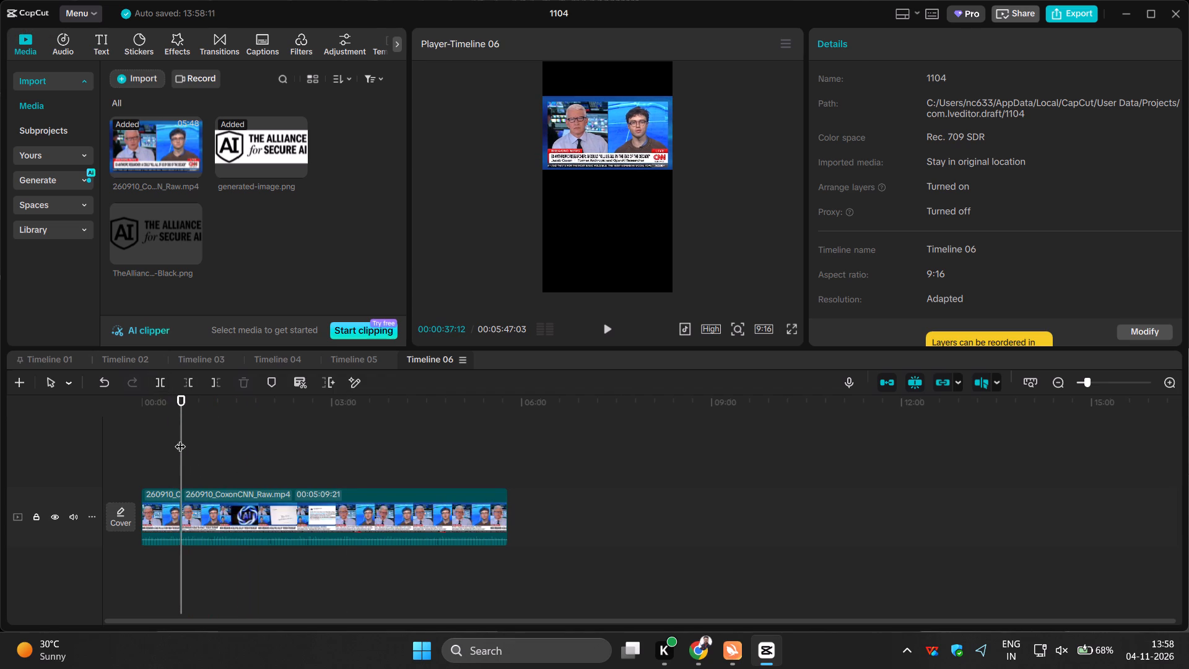
pyautogui.click(160, 382)
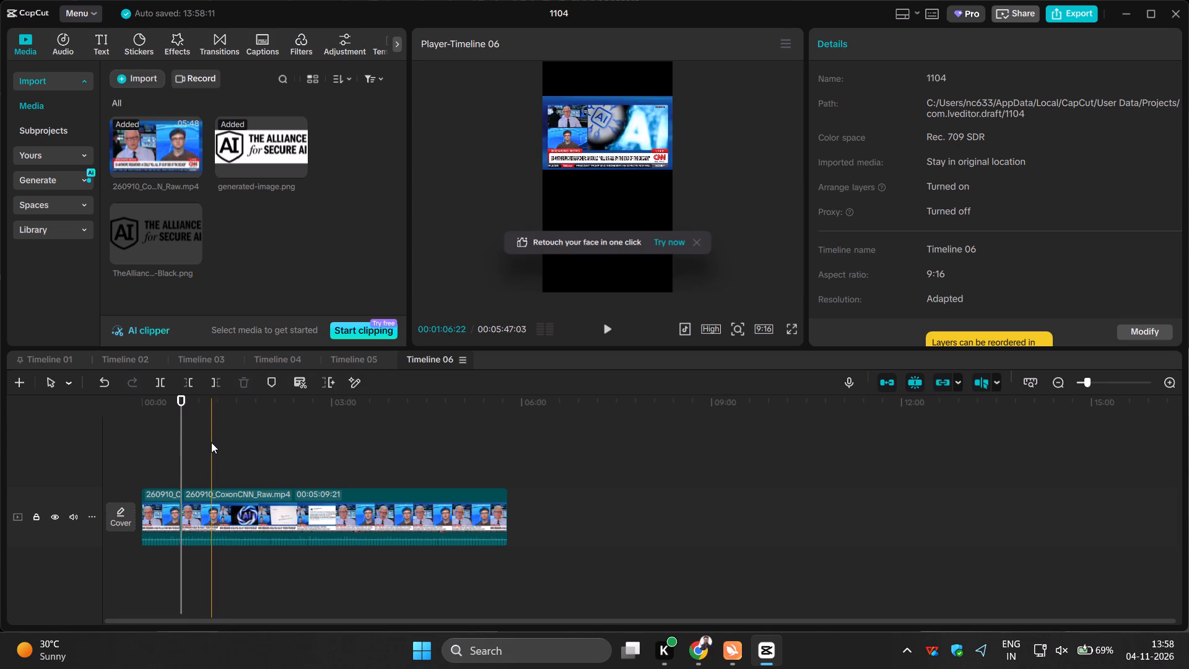
pyautogui.click(207, 442)
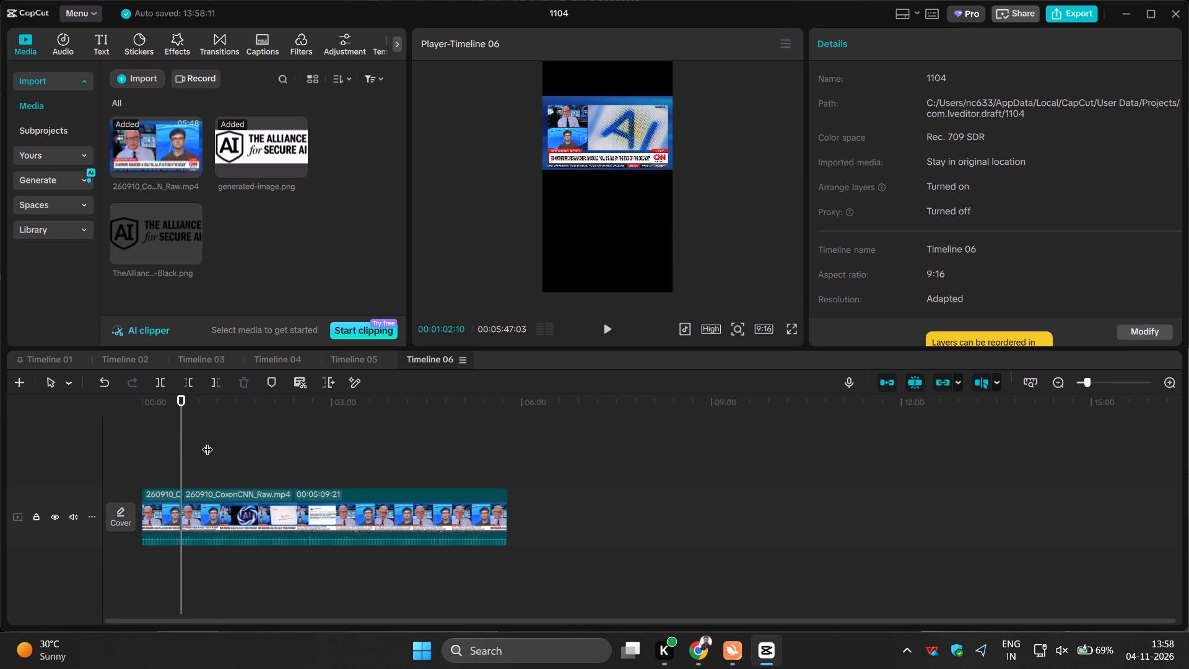
pyautogui.click(163, 383)
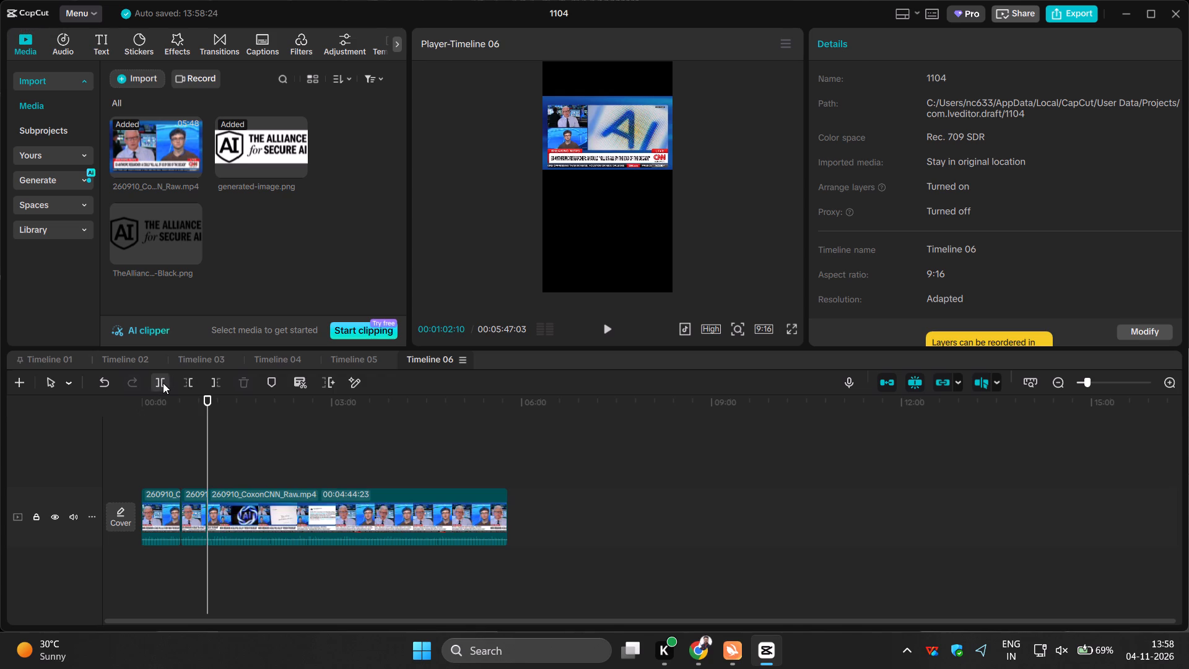
# Delete the CNN video segments before and after the middle section, keeping only that section.
pyautogui.click(160, 504)
pyautogui.click(241, 378)
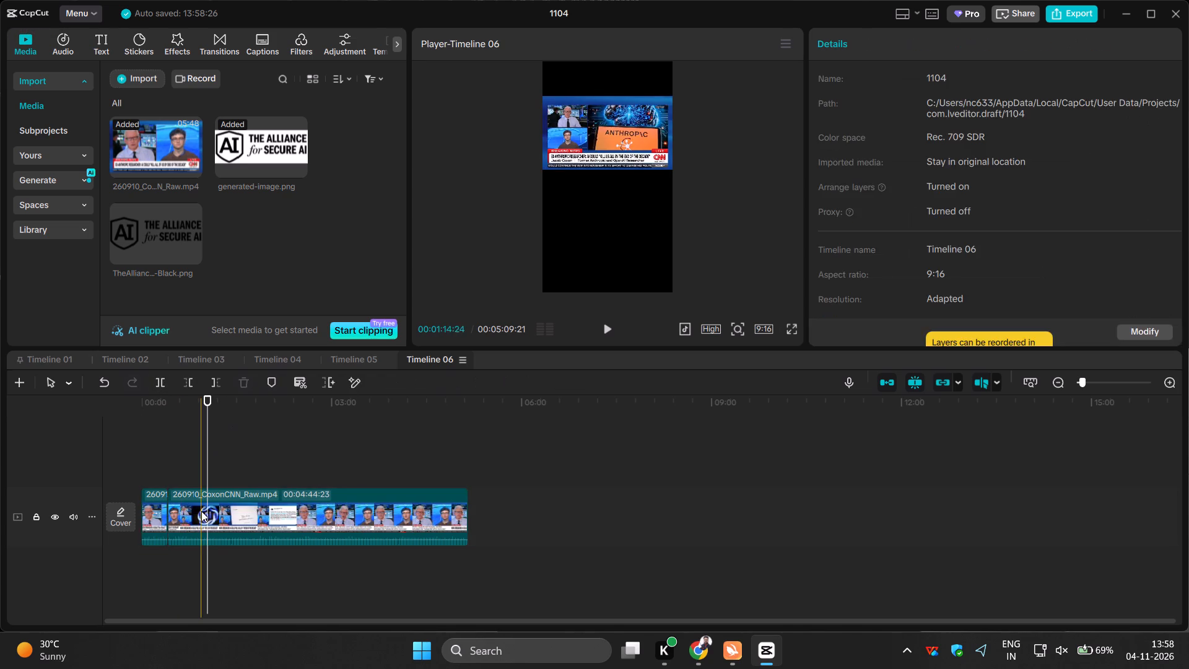
pyautogui.click(201, 511)
pyautogui.click(246, 377)
# Return the playhead to the start, lower the CNN video slightly to about Y 695, horizontally centred, and deselect it.
pyautogui.click(153, 444)
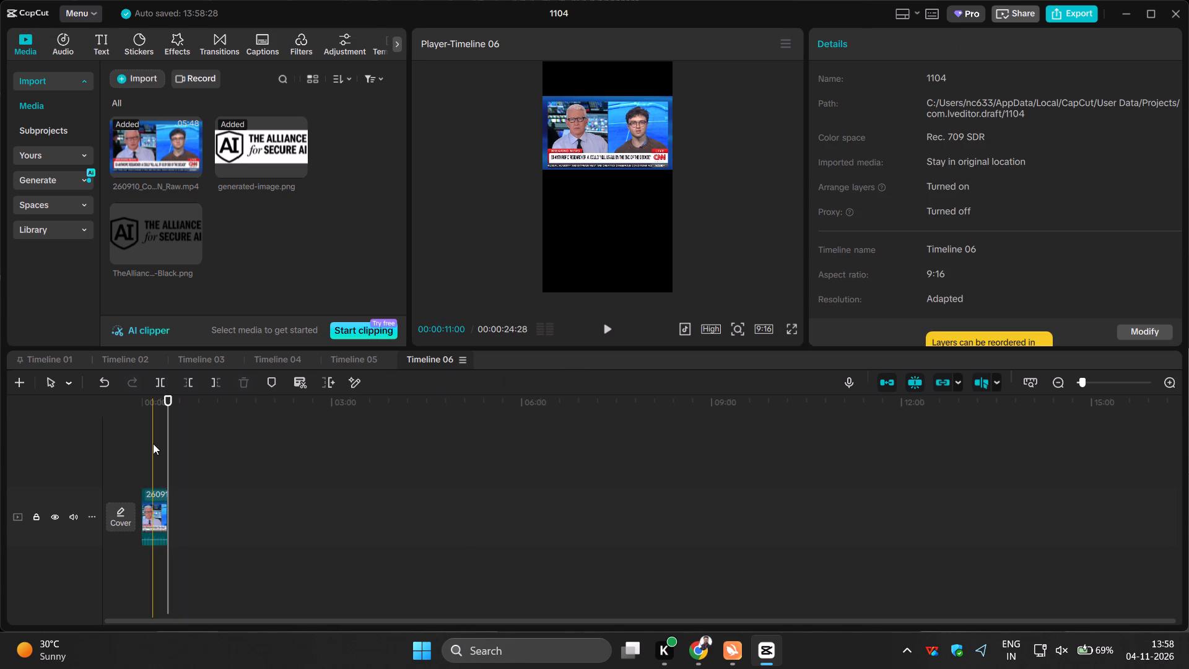
pyautogui.moveTo(153, 444); pyautogui.dragTo(133, 444)
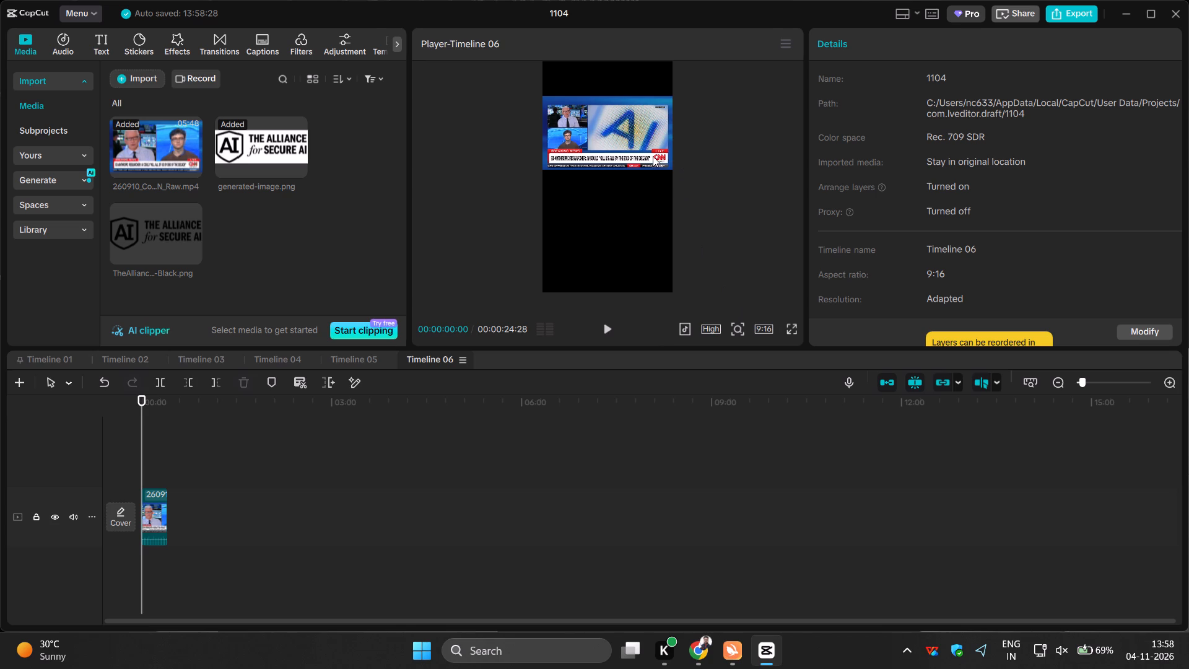
pyautogui.click(597, 148)
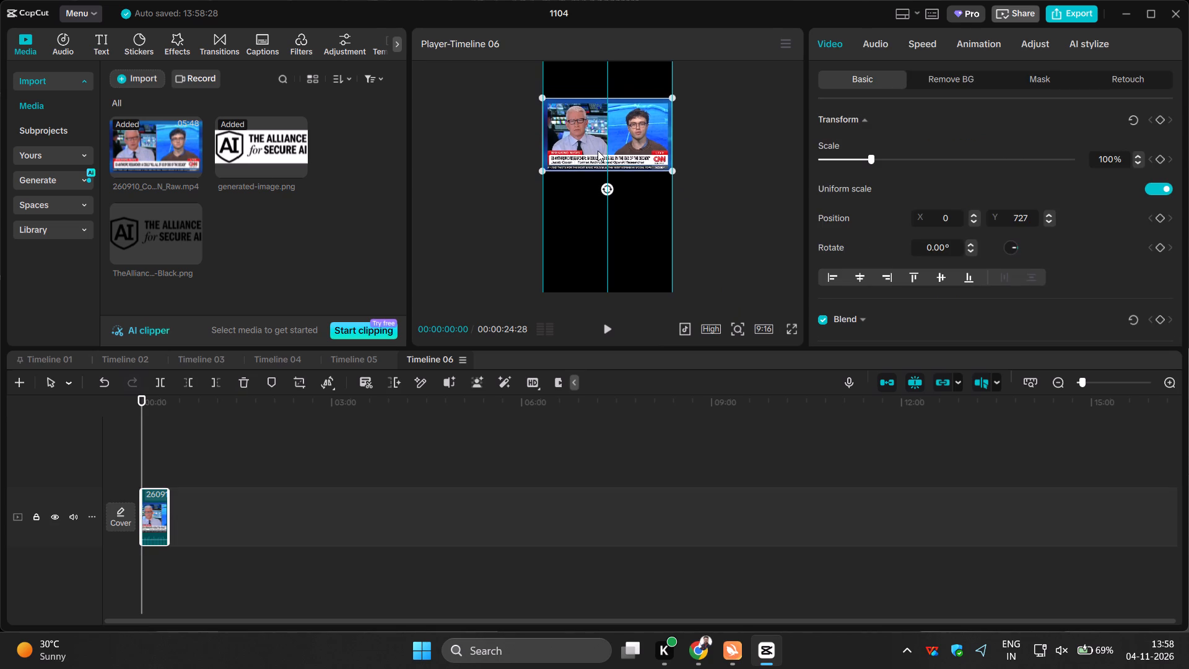
pyautogui.click(703, 195)
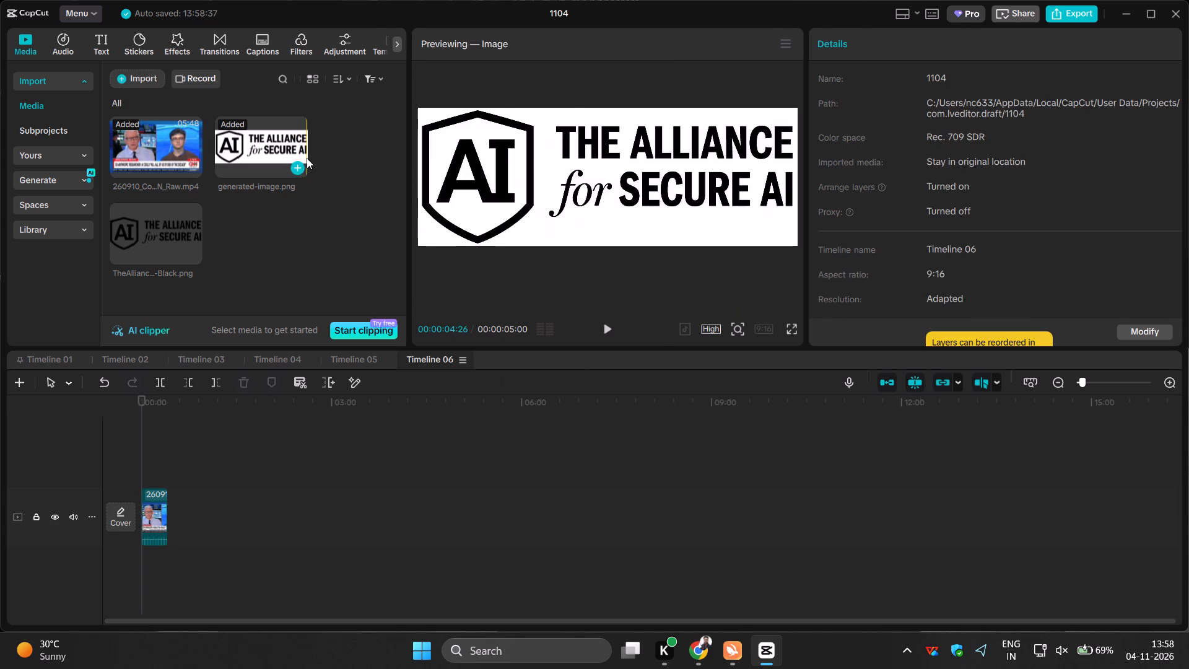
# Add the generated-image.png logo and place it on its own track above the CNN clip, starting at 00:00.
pyautogui.click(297, 165)
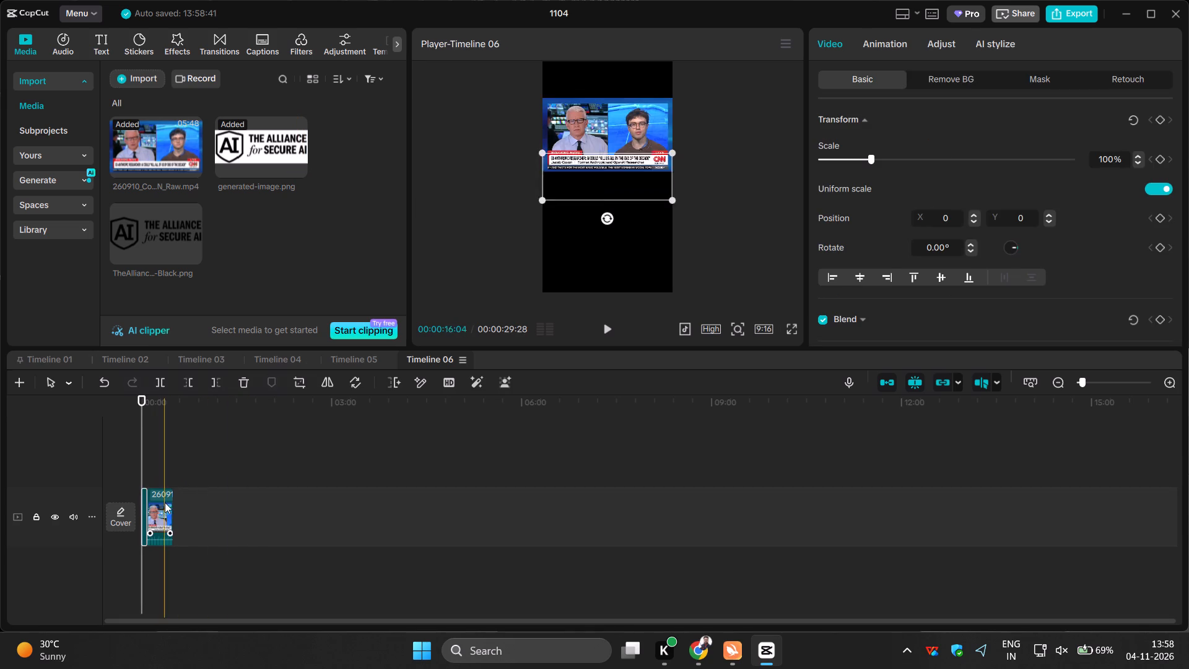
pyautogui.click(165, 502)
pyautogui.click(1030, 383)
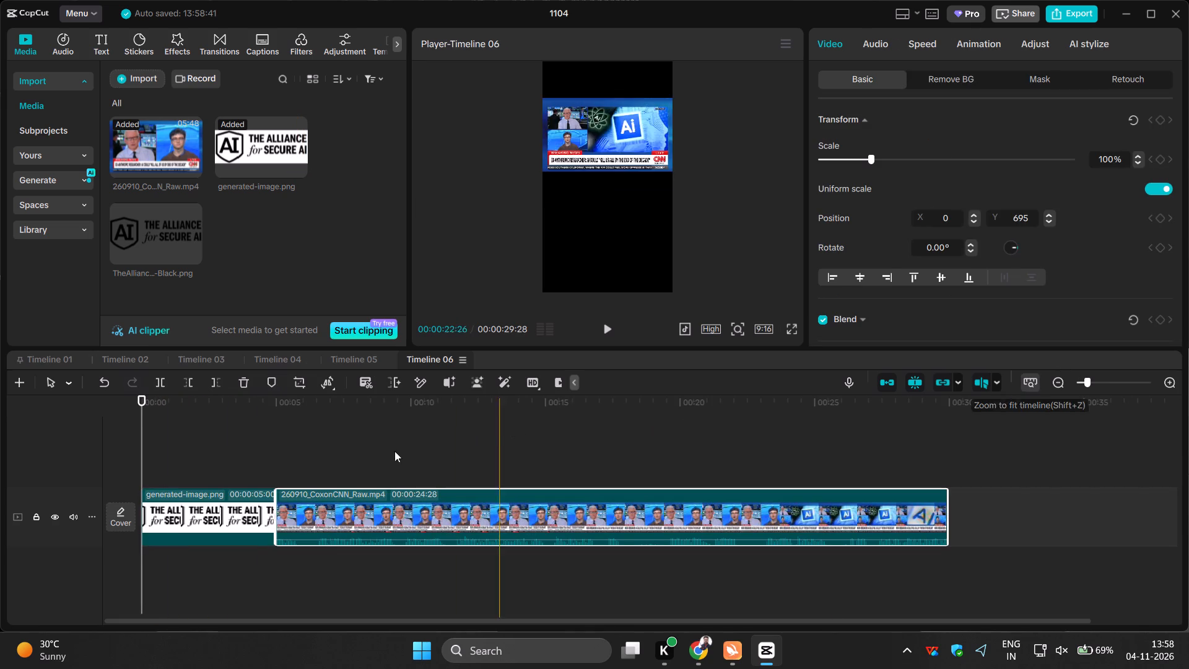
pyautogui.moveTo(224, 513); pyautogui.dragTo(231, 442)
pyautogui.moveTo(201, 463); pyautogui.dragTo(191, 463)
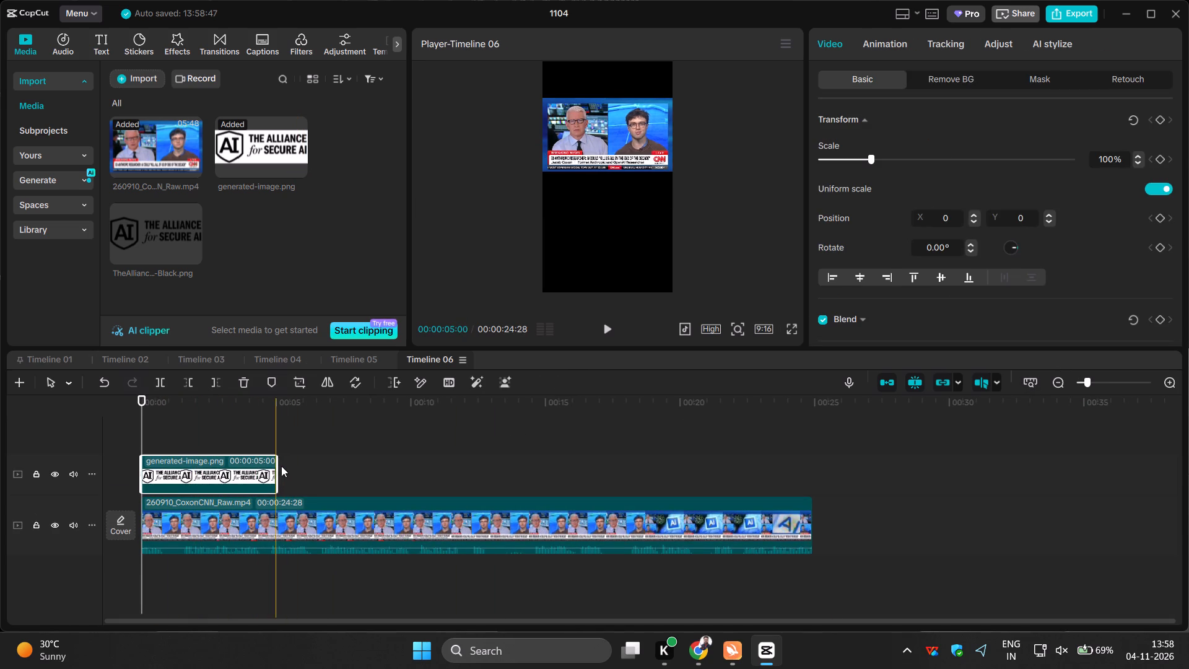
# Extend the logo clip to 00:00:24:28 so that it spans the whole CNN clip.
pyautogui.moveTo(277, 466); pyautogui.dragTo(803, 483)
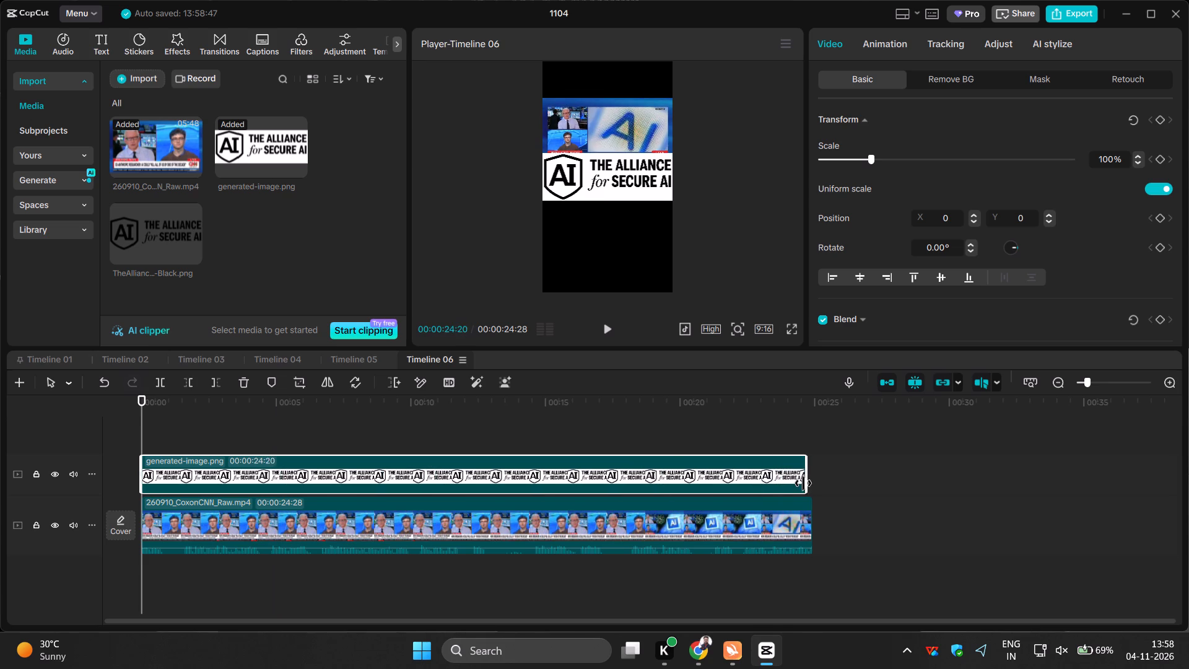
pyautogui.moveTo(803, 483); pyautogui.dragTo(807, 483)
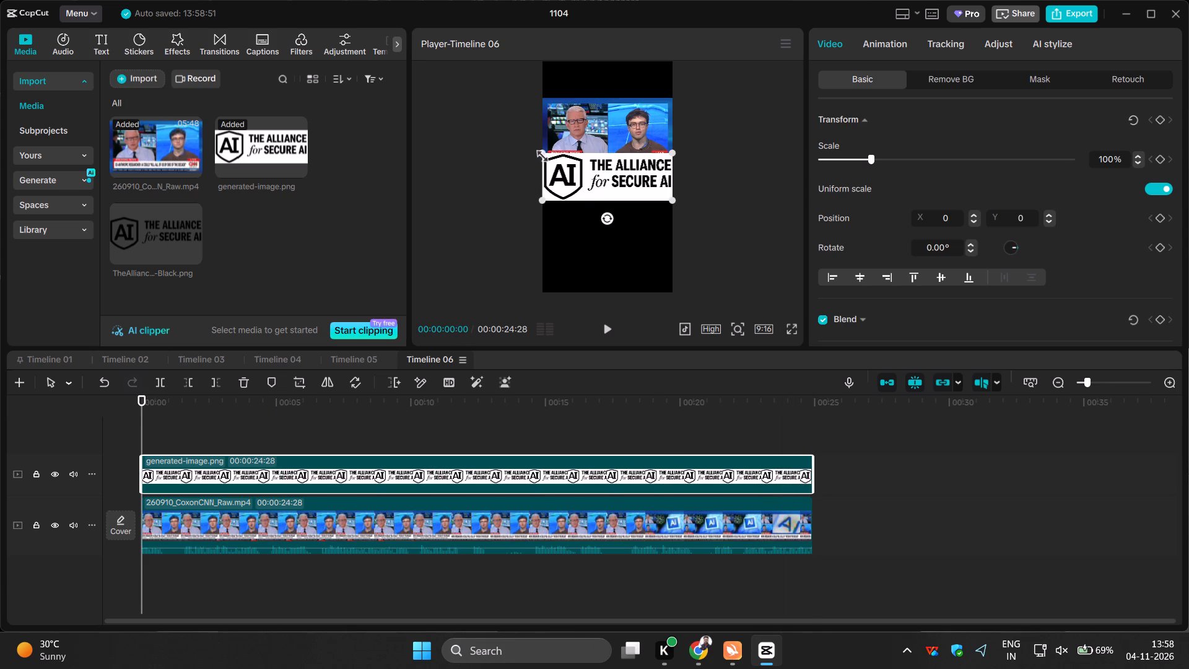
# Shrink the logo to about 31%, move it below the CNN video, horizontally centred, and deselect it.
pyautogui.moveTo(538, 152); pyautogui.dragTo(599, 192)
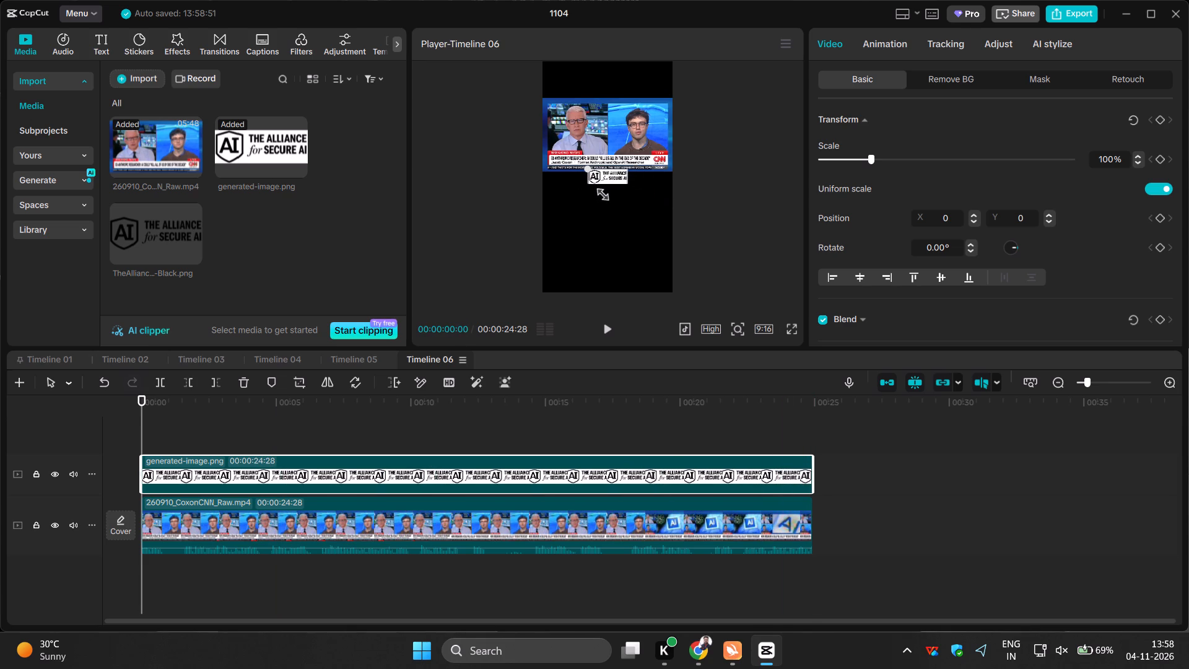
pyautogui.moveTo(599, 192); pyautogui.dragTo(599, 192)
pyautogui.moveTo(606, 175); pyautogui.dragTo(605, 237)
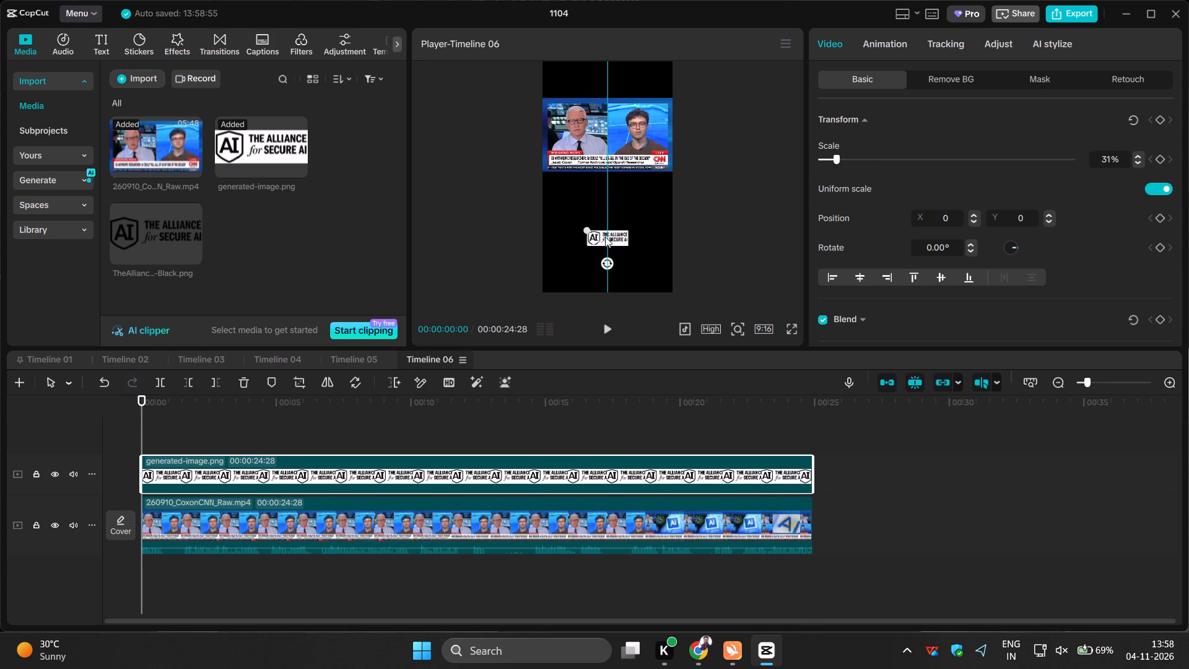
pyautogui.moveTo(605, 237); pyautogui.dragTo(604, 231)
pyautogui.click(792, 222)
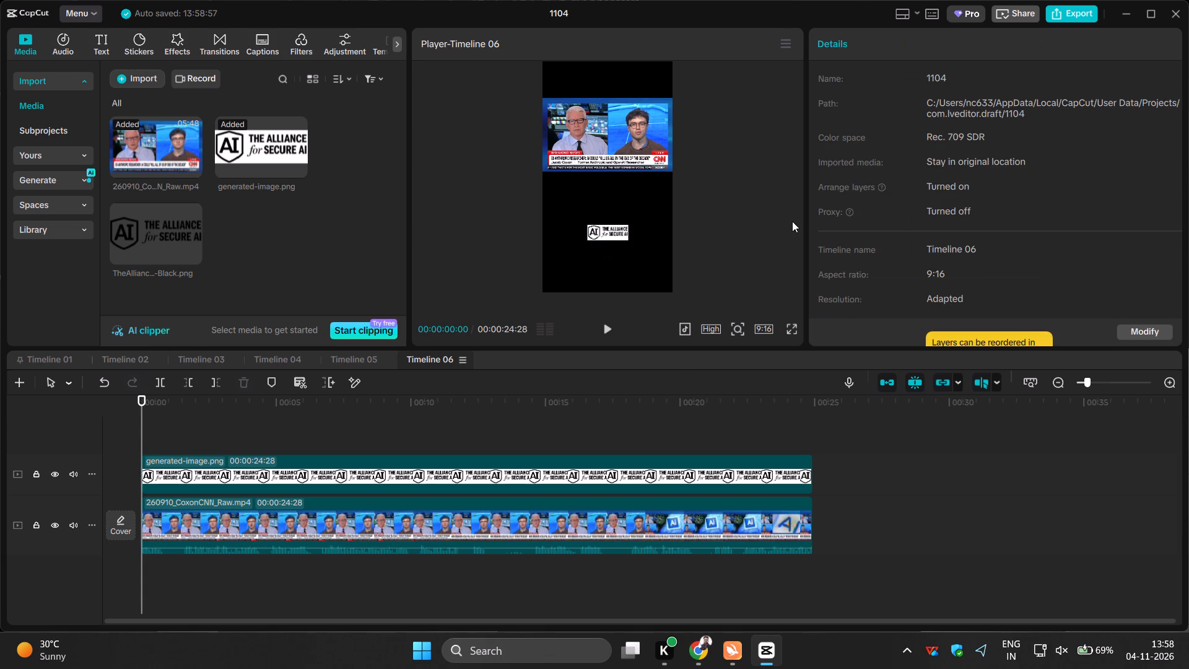
# Export Timeline 06 as a 4K mp4 video with the frame rate set to 60fps.
pyautogui.click(1070, 13)
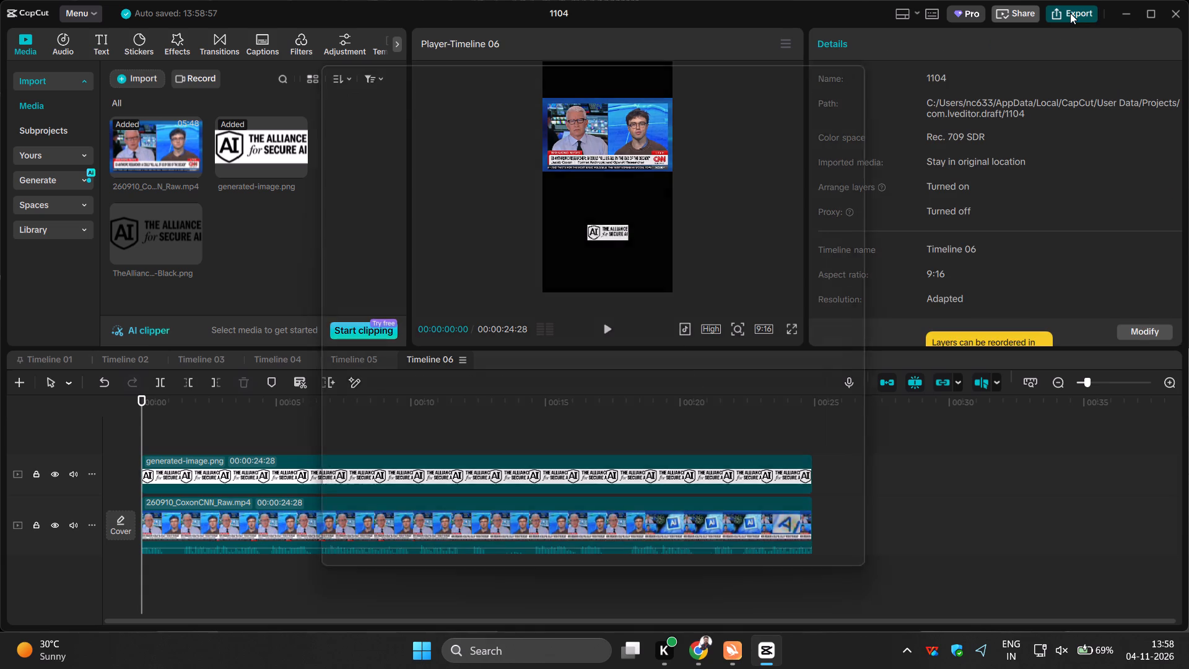
pyautogui.click(811, 378)
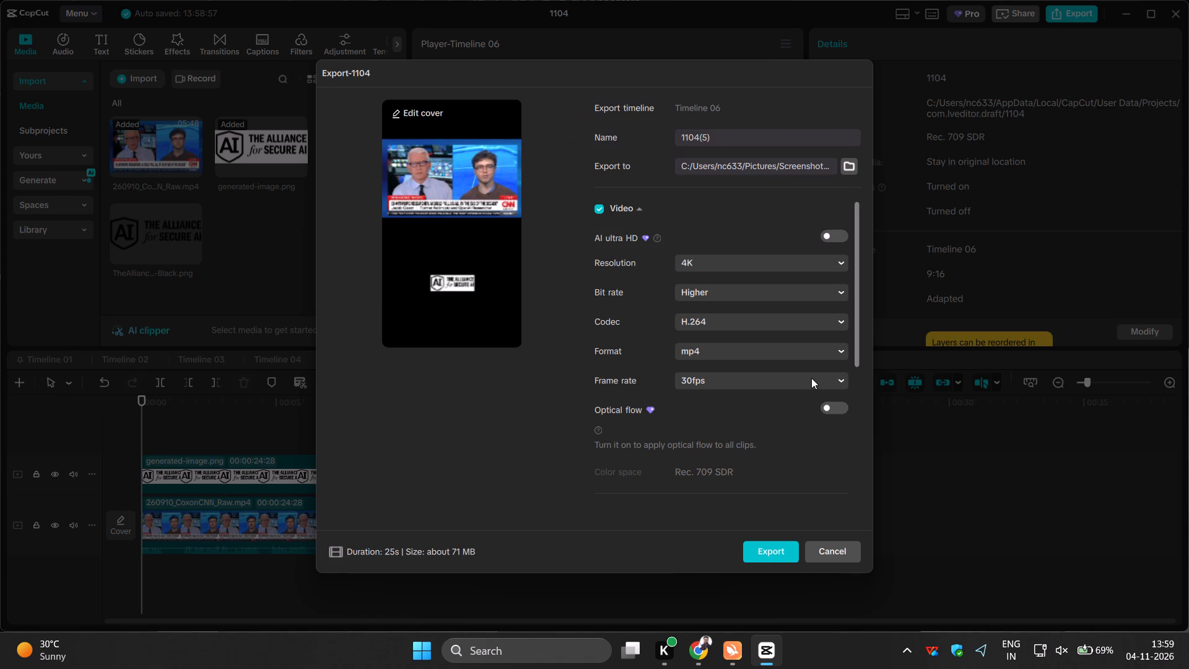
pyautogui.click(747, 562)
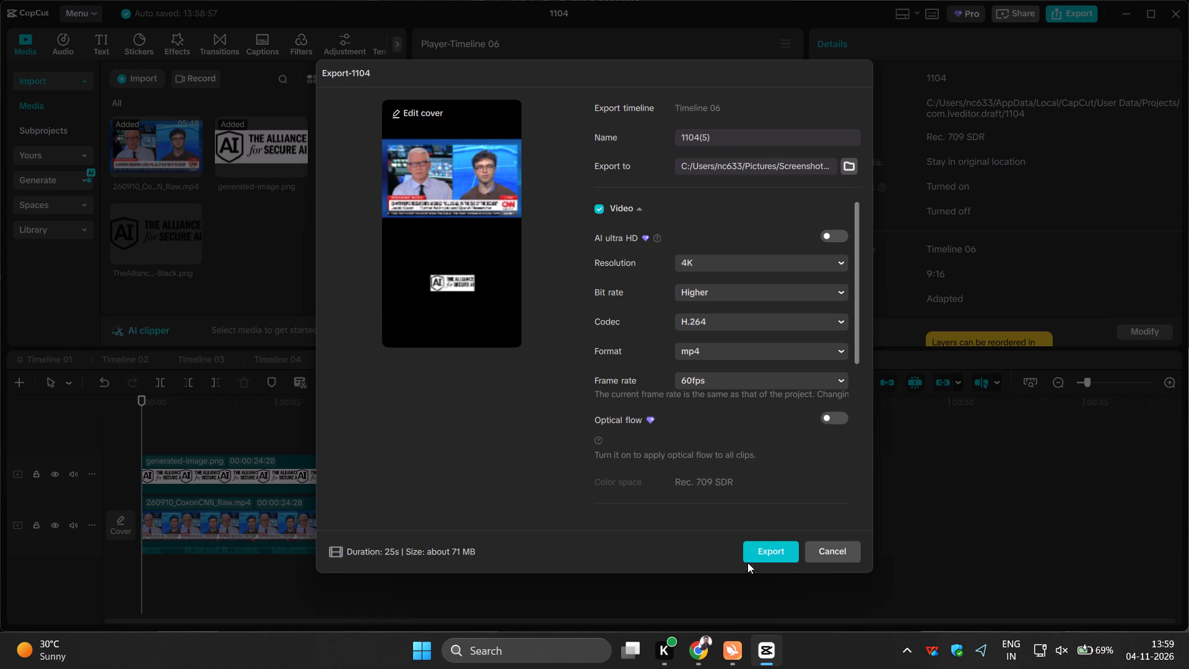
pyautogui.scroll(-14, 864, 287)
pyautogui.scroll(-17, 856, 294)
pyautogui.scroll(-19, 856, 294)
pyautogui.scroll(11, 856, 294)
pyautogui.scroll(10, 856, 294)
pyautogui.click(768, 550)
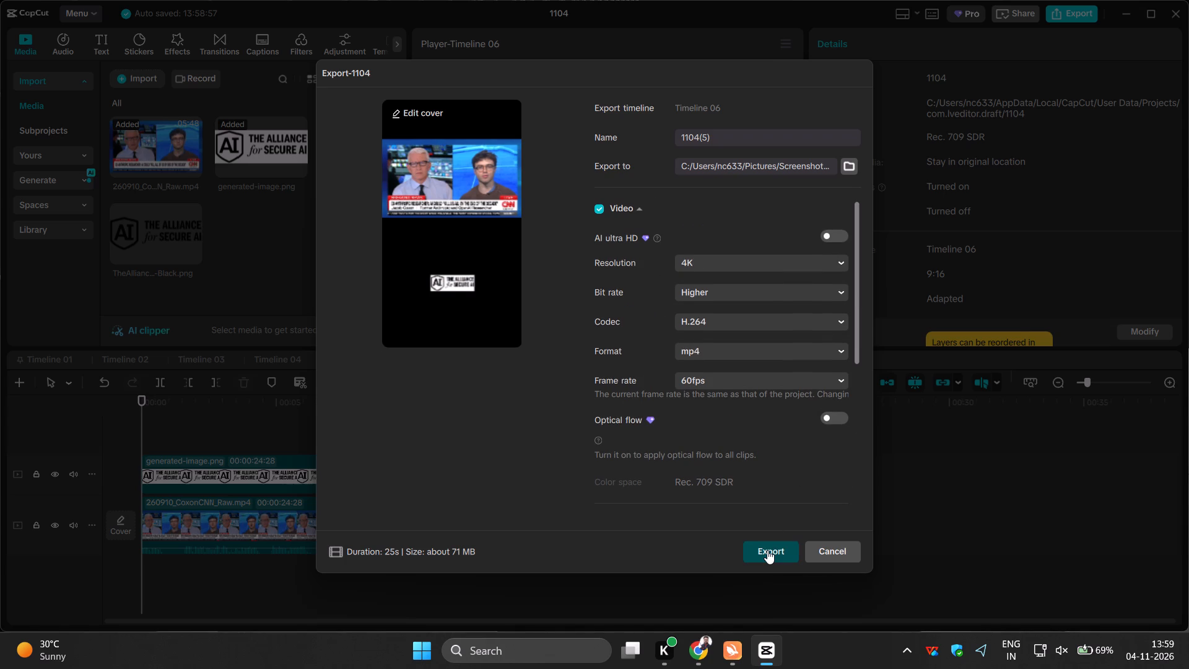
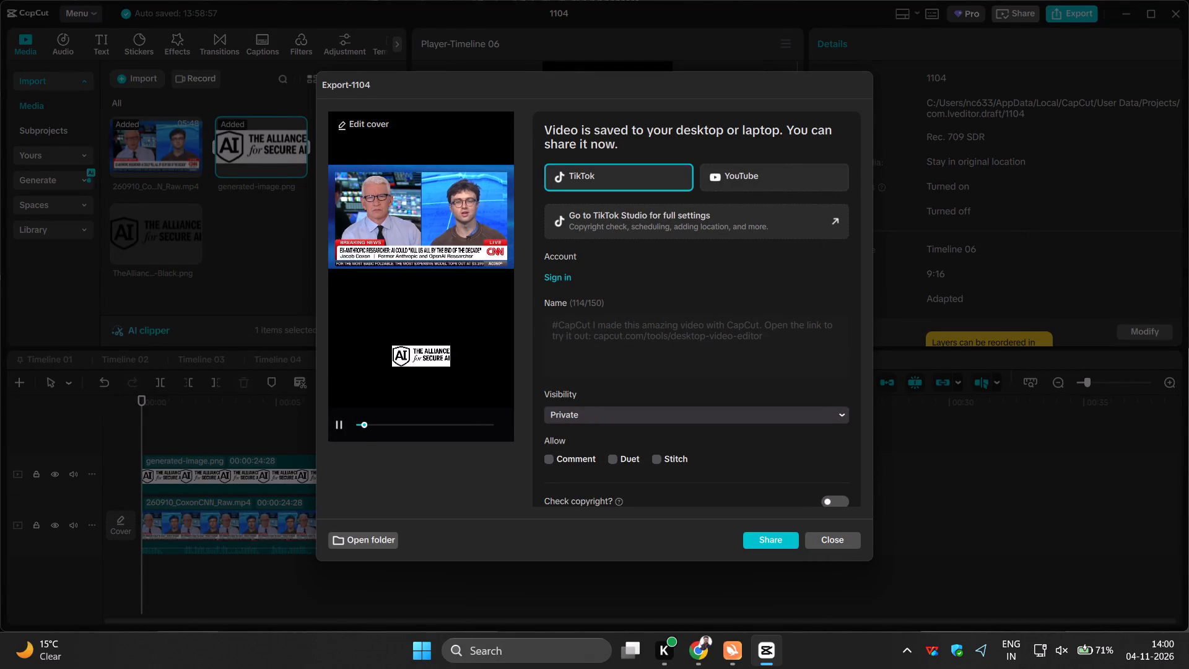
# Close the finished export, create Timeline 07 and add the 260910_CoxonCNN_Raw.mp4 clip to it.
pyautogui.click(834, 540)
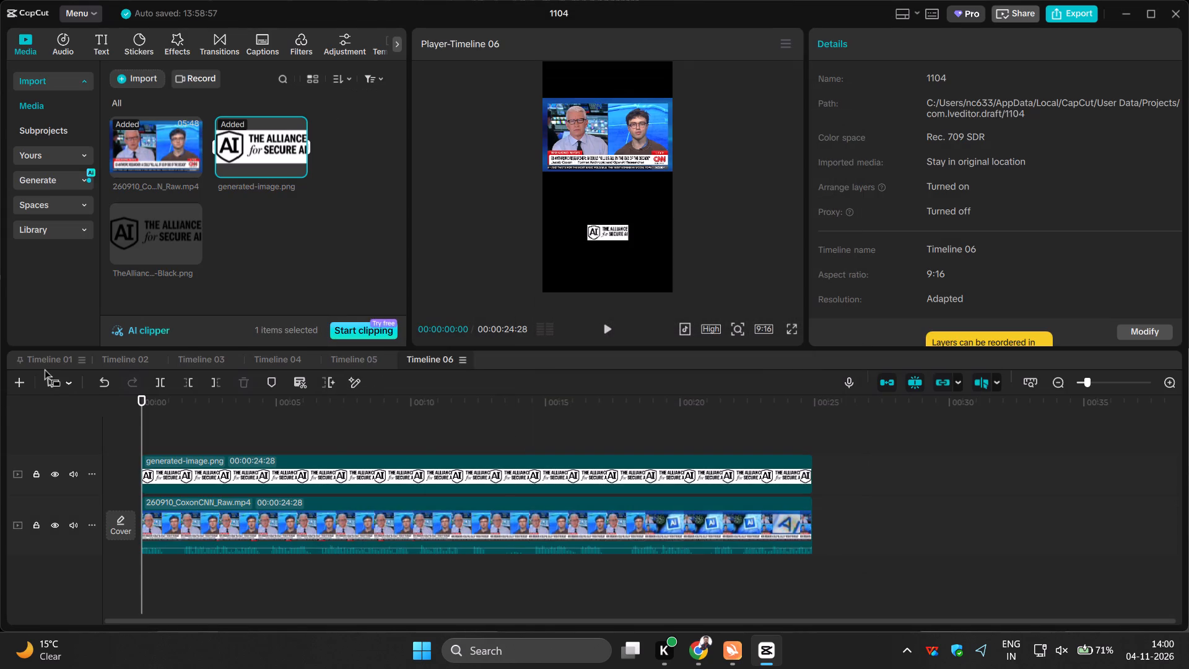
pyautogui.click(17, 380)
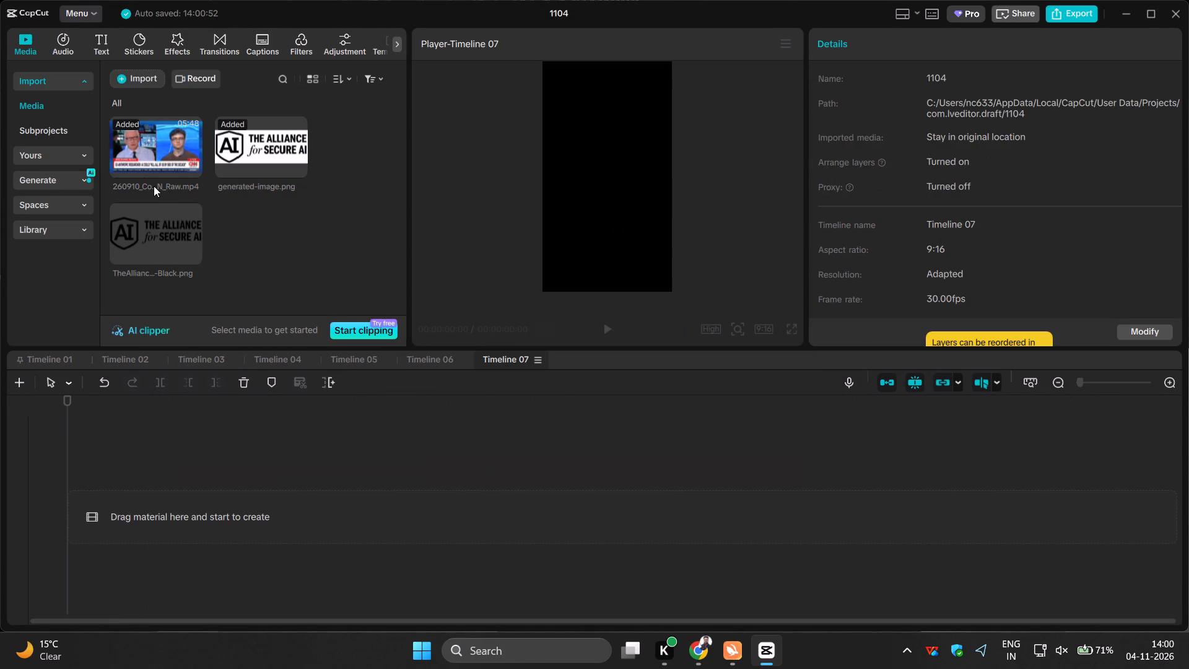
pyautogui.click(193, 167)
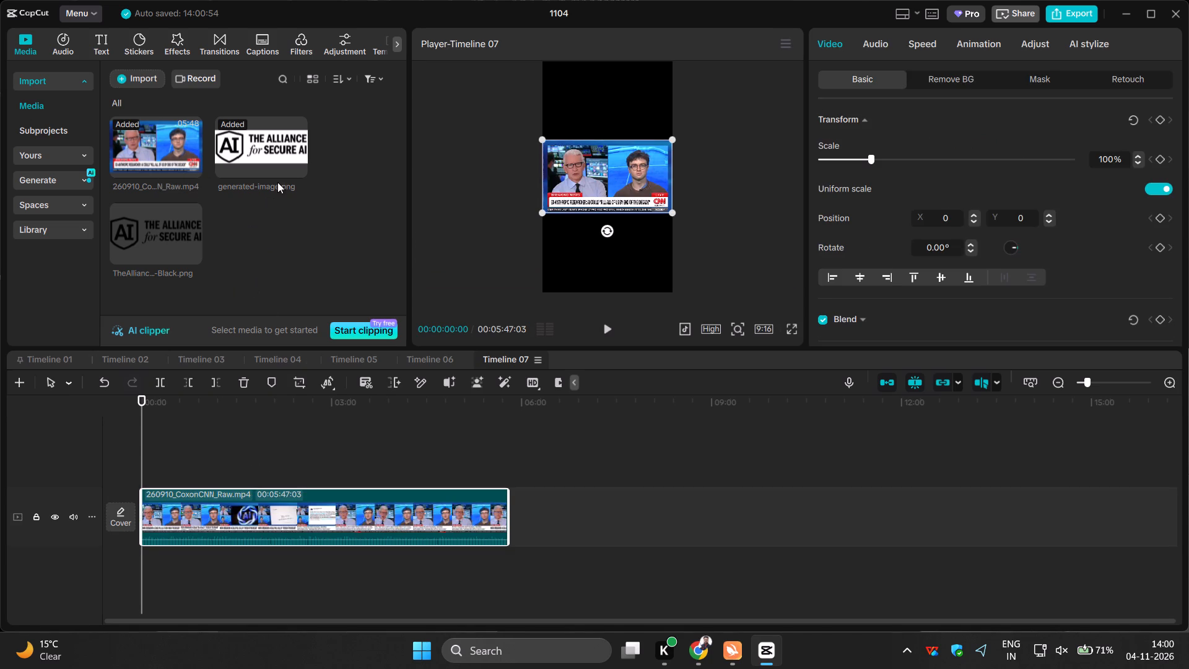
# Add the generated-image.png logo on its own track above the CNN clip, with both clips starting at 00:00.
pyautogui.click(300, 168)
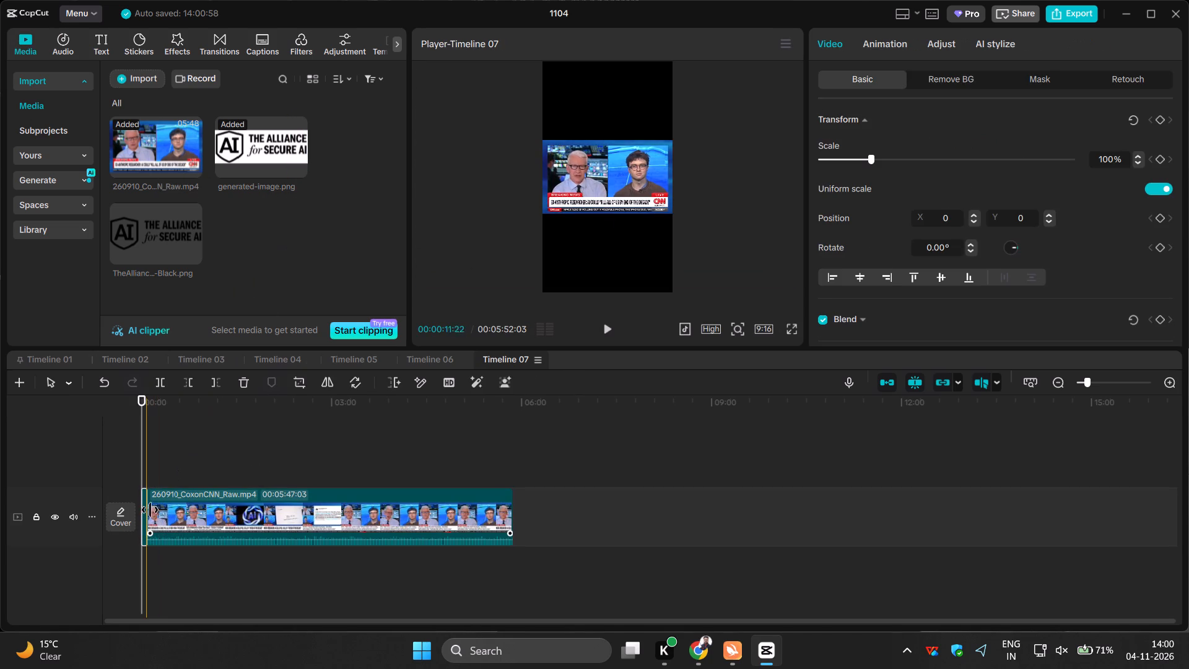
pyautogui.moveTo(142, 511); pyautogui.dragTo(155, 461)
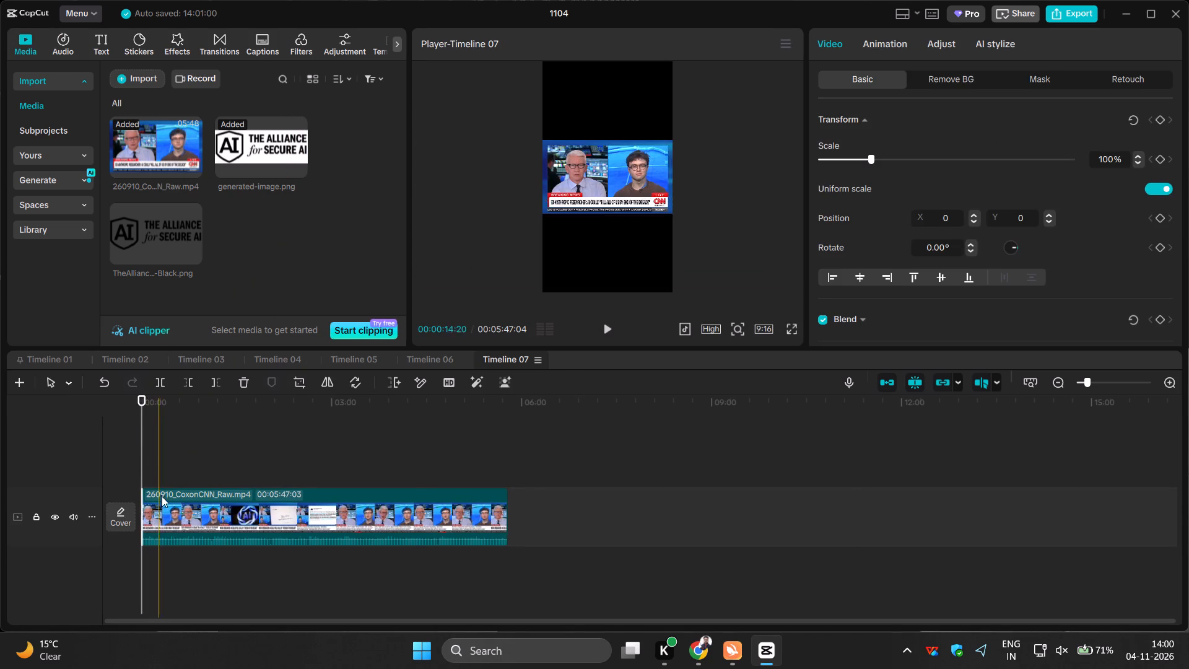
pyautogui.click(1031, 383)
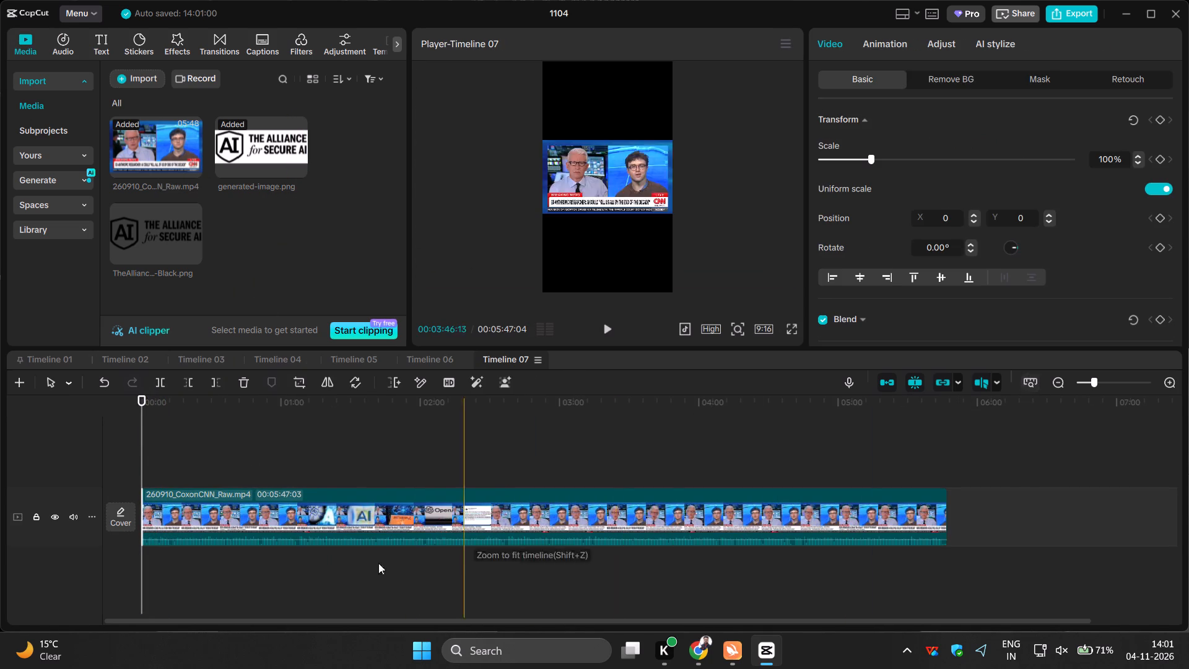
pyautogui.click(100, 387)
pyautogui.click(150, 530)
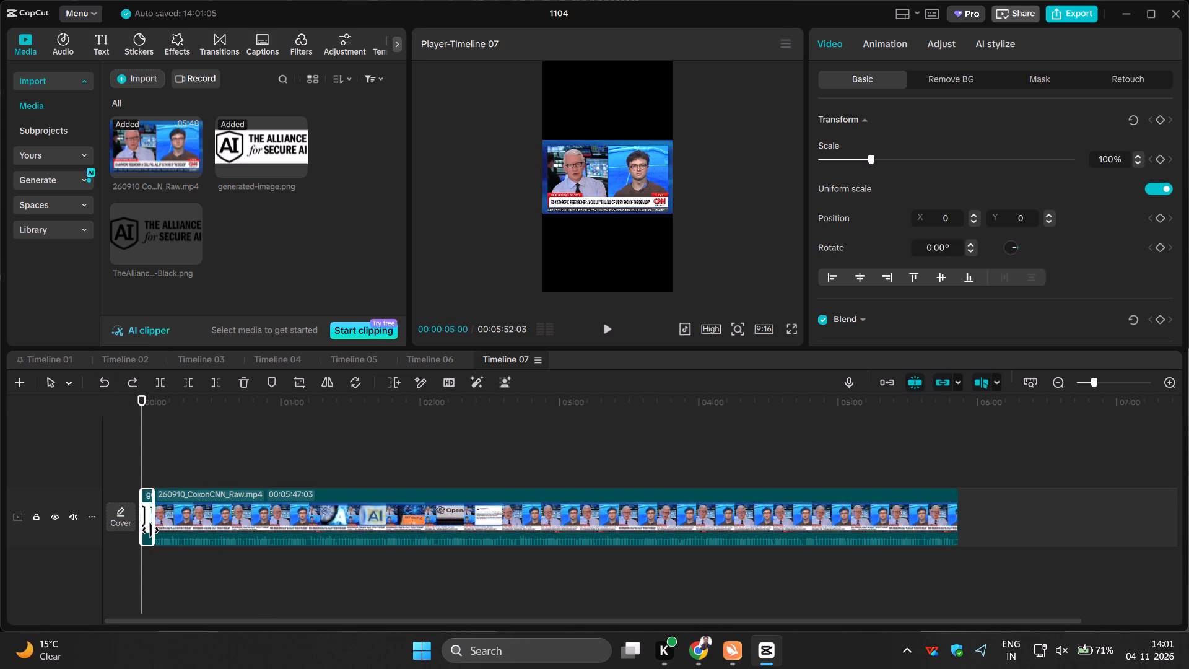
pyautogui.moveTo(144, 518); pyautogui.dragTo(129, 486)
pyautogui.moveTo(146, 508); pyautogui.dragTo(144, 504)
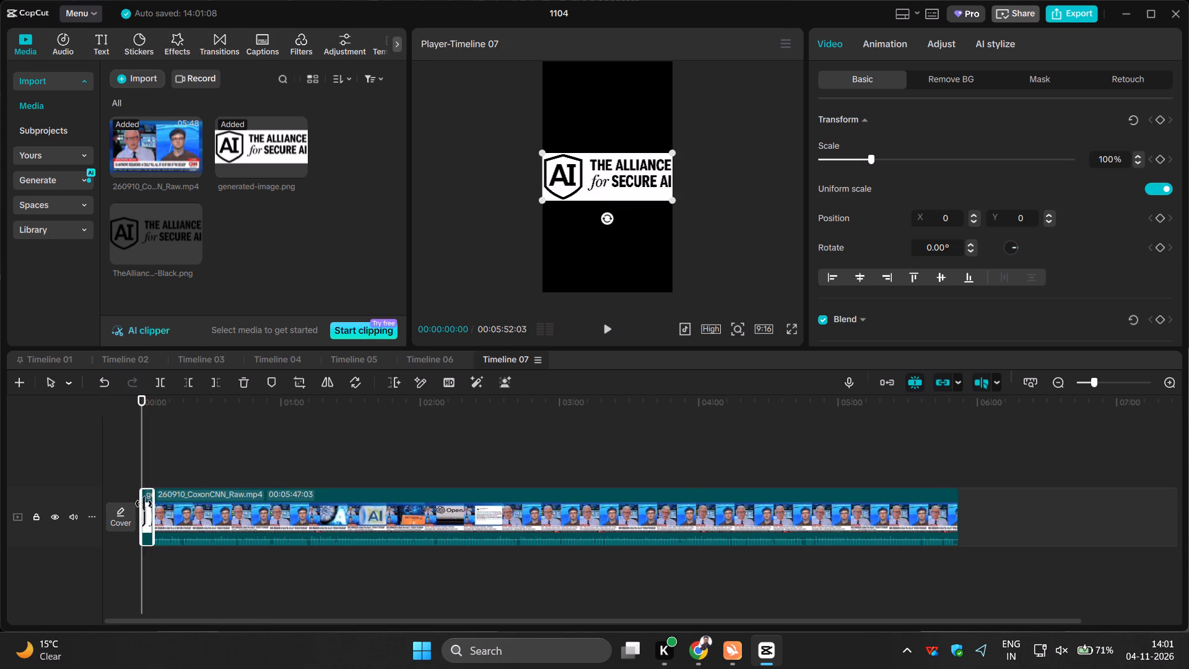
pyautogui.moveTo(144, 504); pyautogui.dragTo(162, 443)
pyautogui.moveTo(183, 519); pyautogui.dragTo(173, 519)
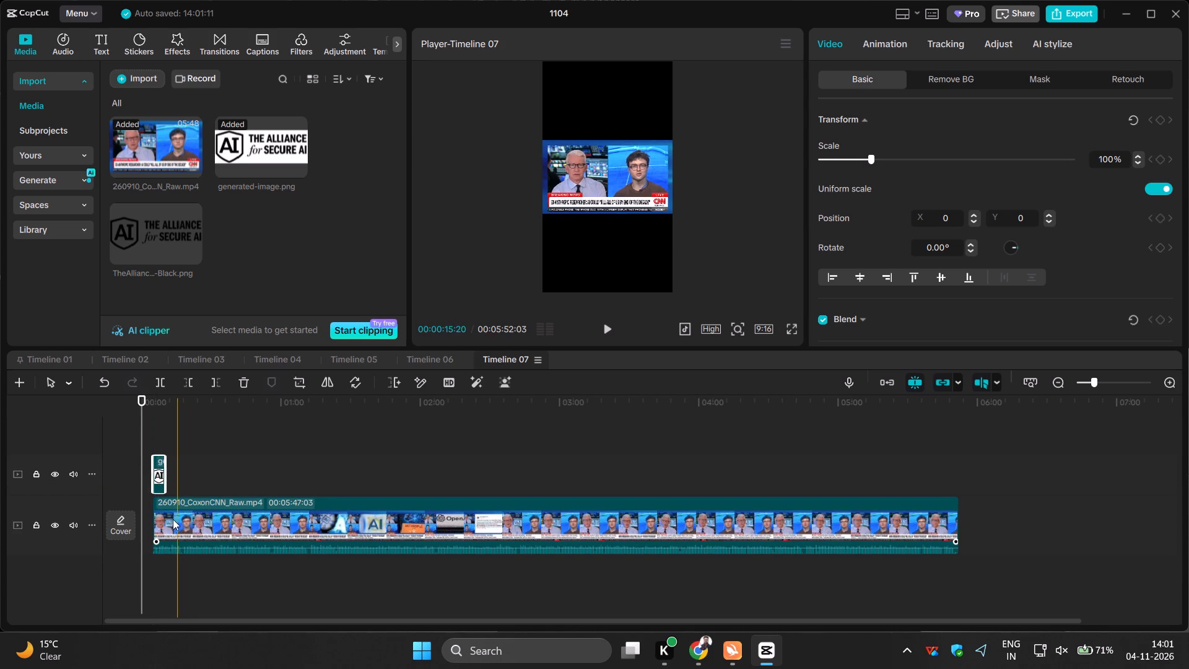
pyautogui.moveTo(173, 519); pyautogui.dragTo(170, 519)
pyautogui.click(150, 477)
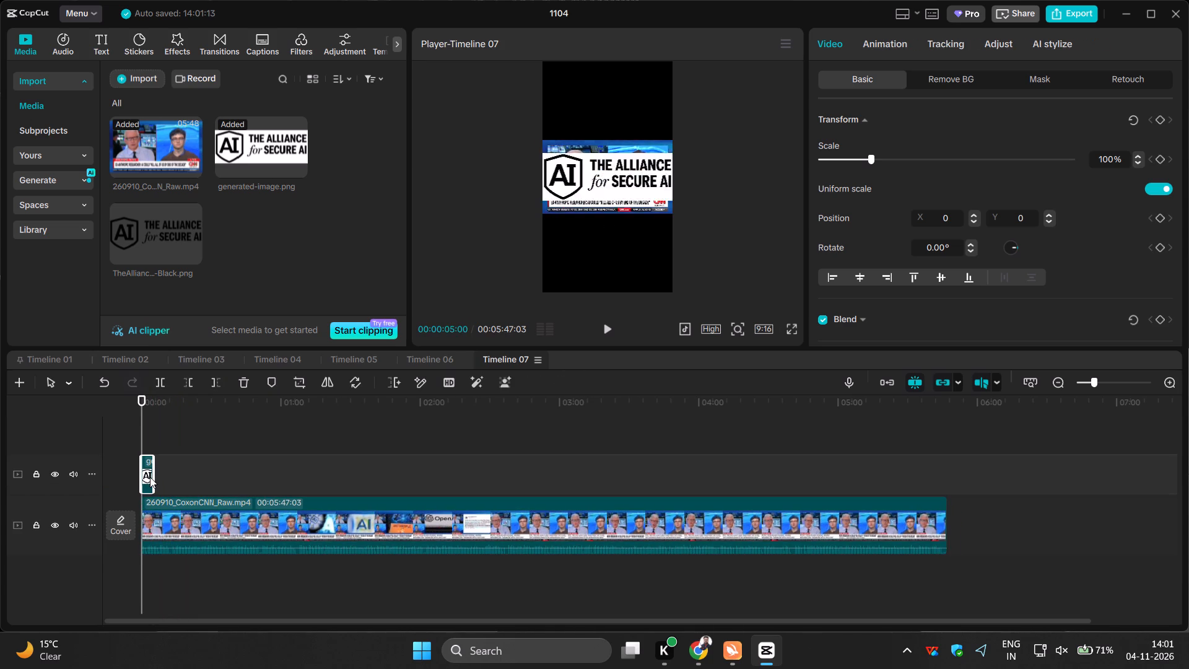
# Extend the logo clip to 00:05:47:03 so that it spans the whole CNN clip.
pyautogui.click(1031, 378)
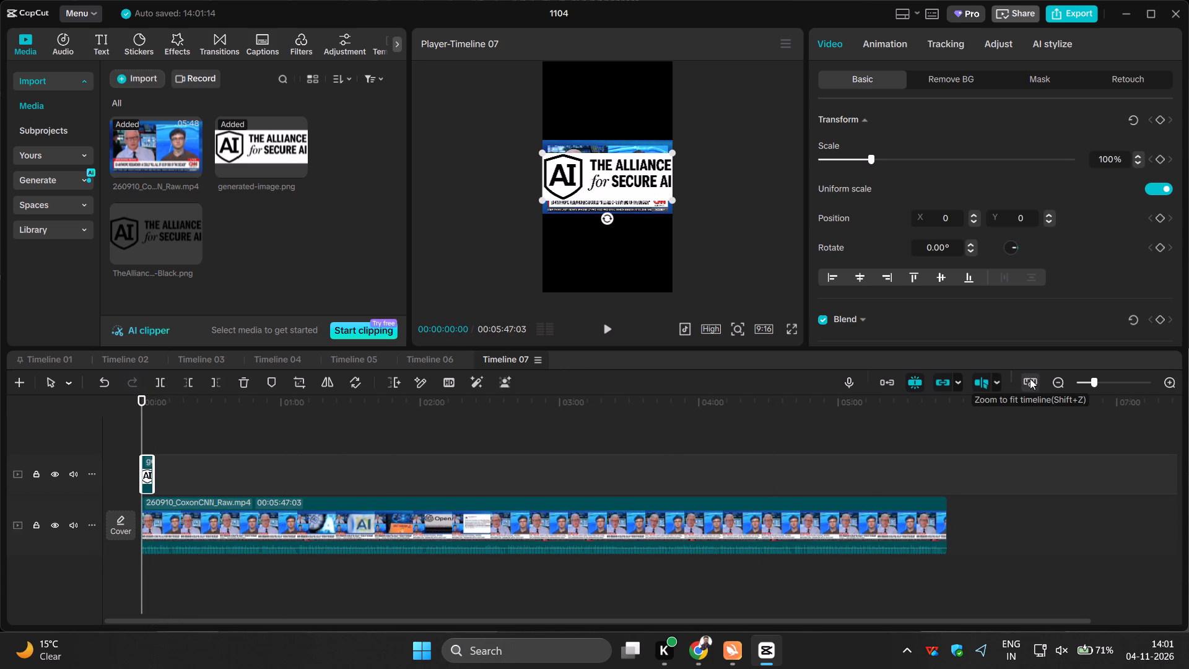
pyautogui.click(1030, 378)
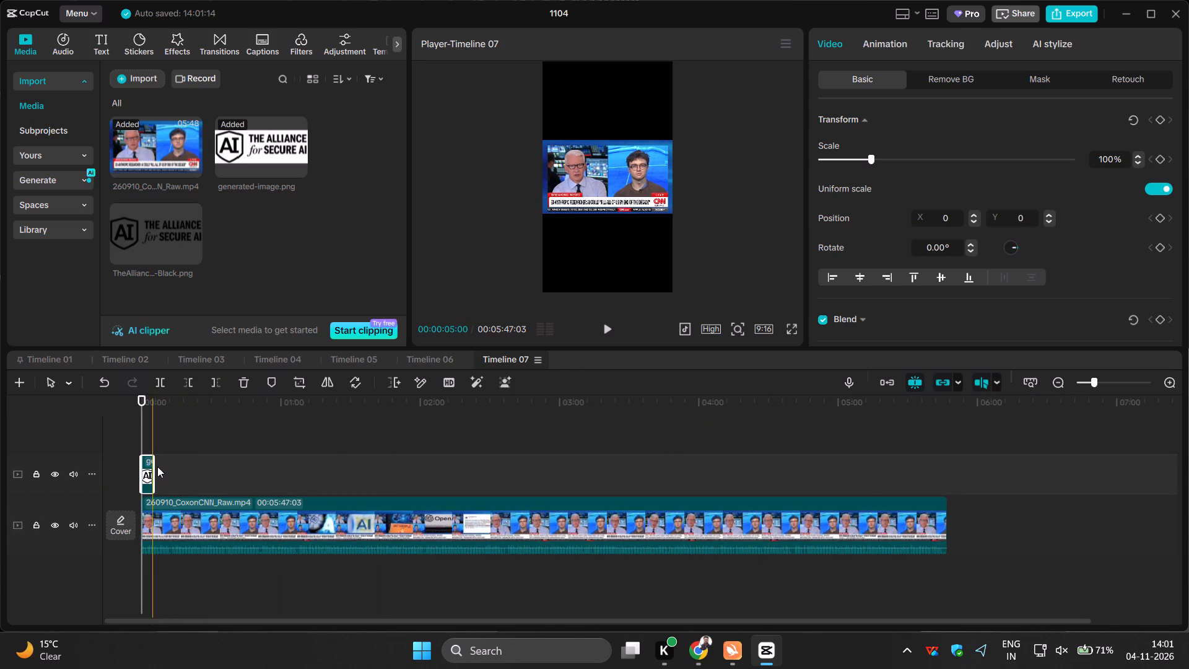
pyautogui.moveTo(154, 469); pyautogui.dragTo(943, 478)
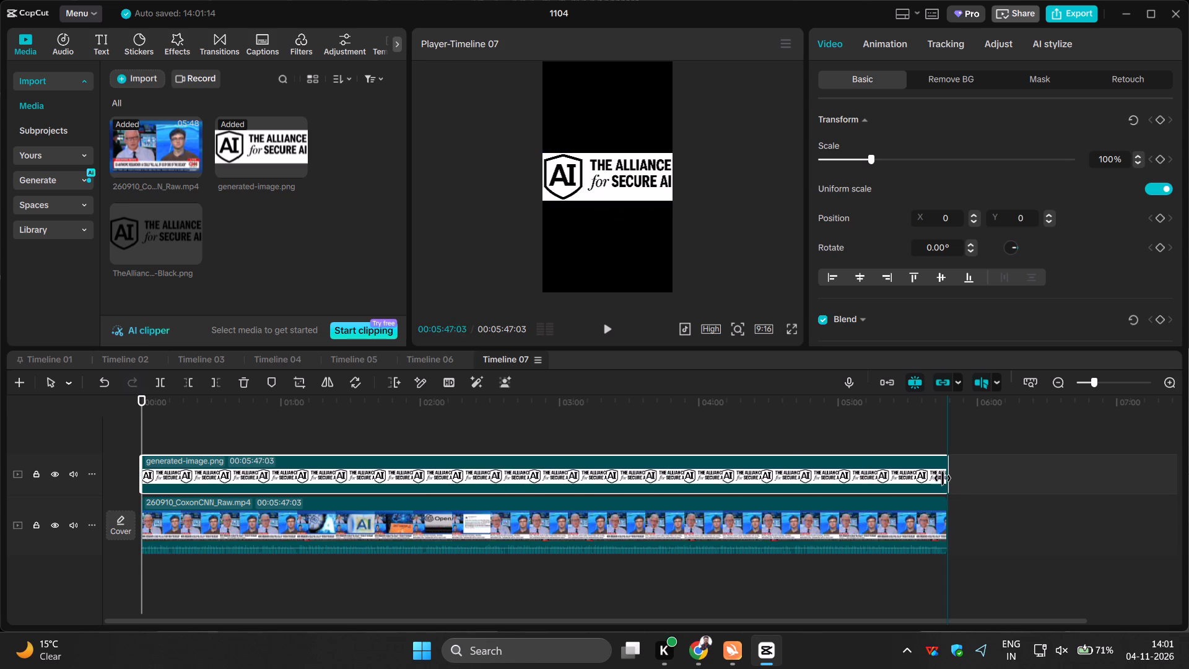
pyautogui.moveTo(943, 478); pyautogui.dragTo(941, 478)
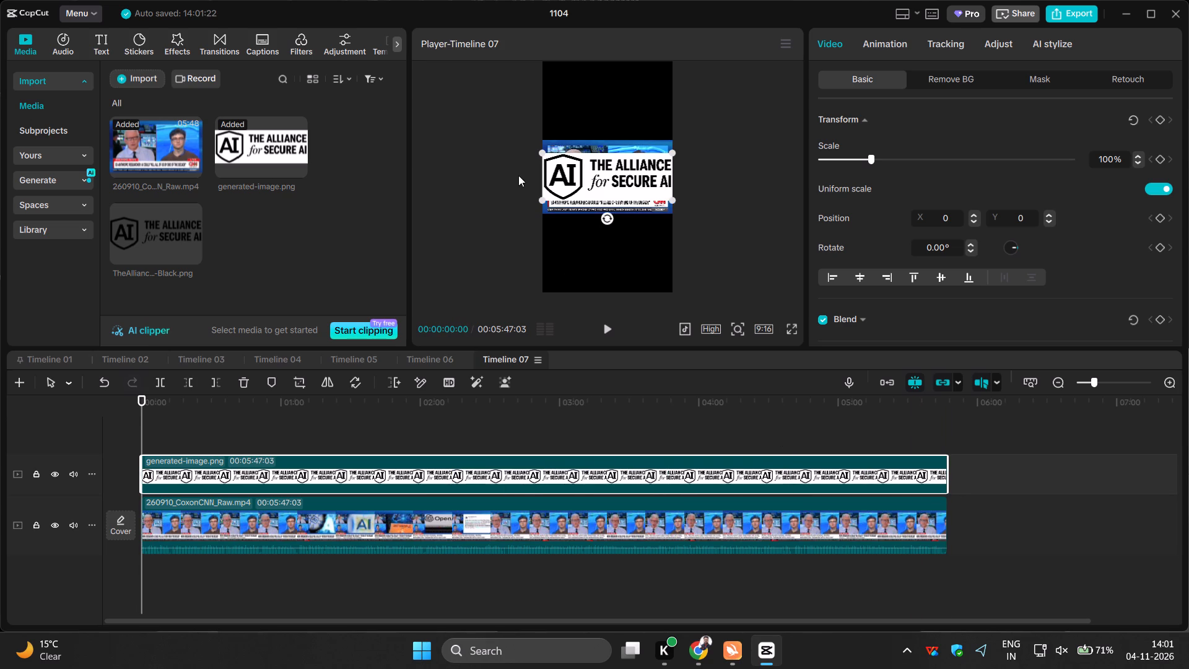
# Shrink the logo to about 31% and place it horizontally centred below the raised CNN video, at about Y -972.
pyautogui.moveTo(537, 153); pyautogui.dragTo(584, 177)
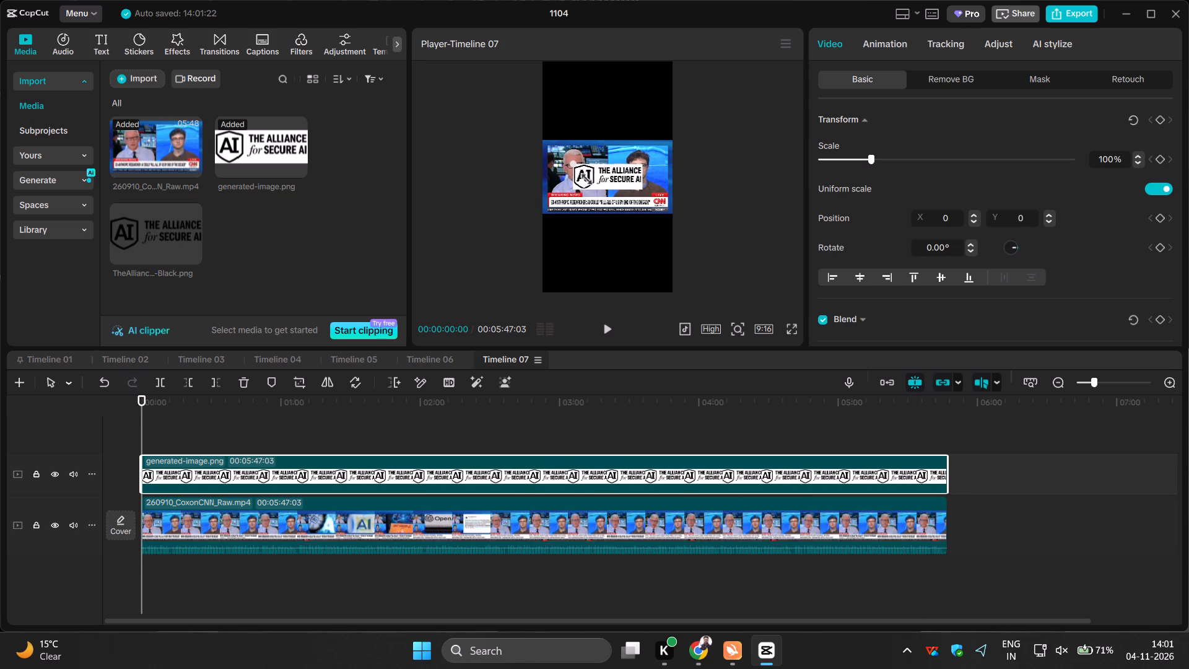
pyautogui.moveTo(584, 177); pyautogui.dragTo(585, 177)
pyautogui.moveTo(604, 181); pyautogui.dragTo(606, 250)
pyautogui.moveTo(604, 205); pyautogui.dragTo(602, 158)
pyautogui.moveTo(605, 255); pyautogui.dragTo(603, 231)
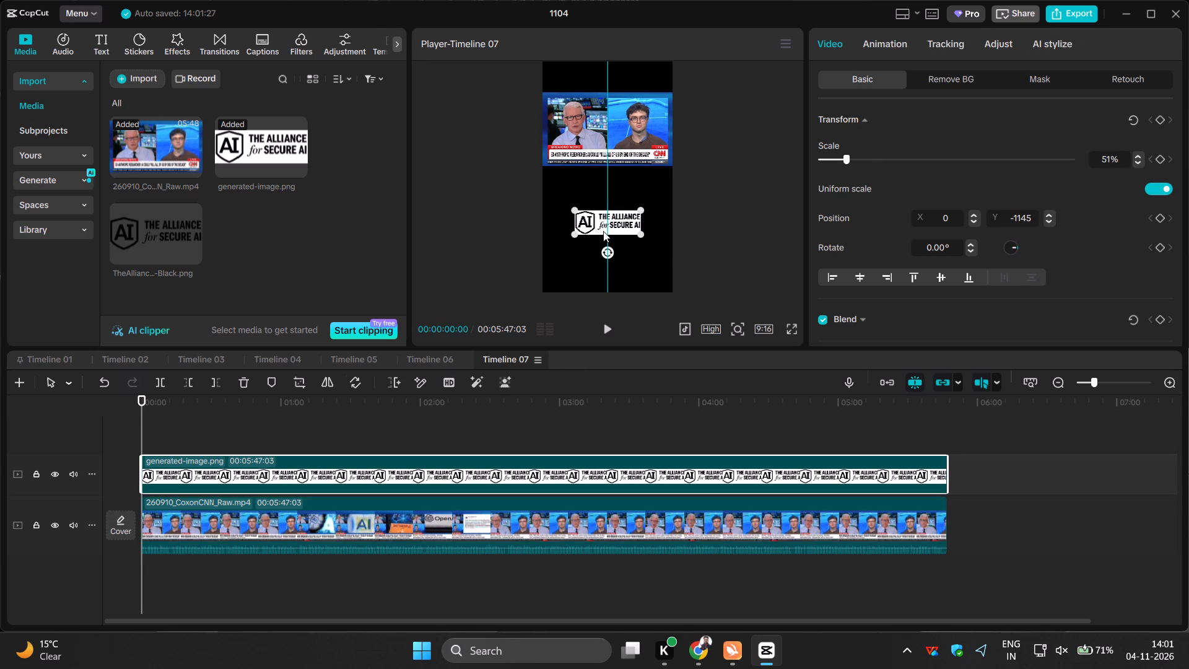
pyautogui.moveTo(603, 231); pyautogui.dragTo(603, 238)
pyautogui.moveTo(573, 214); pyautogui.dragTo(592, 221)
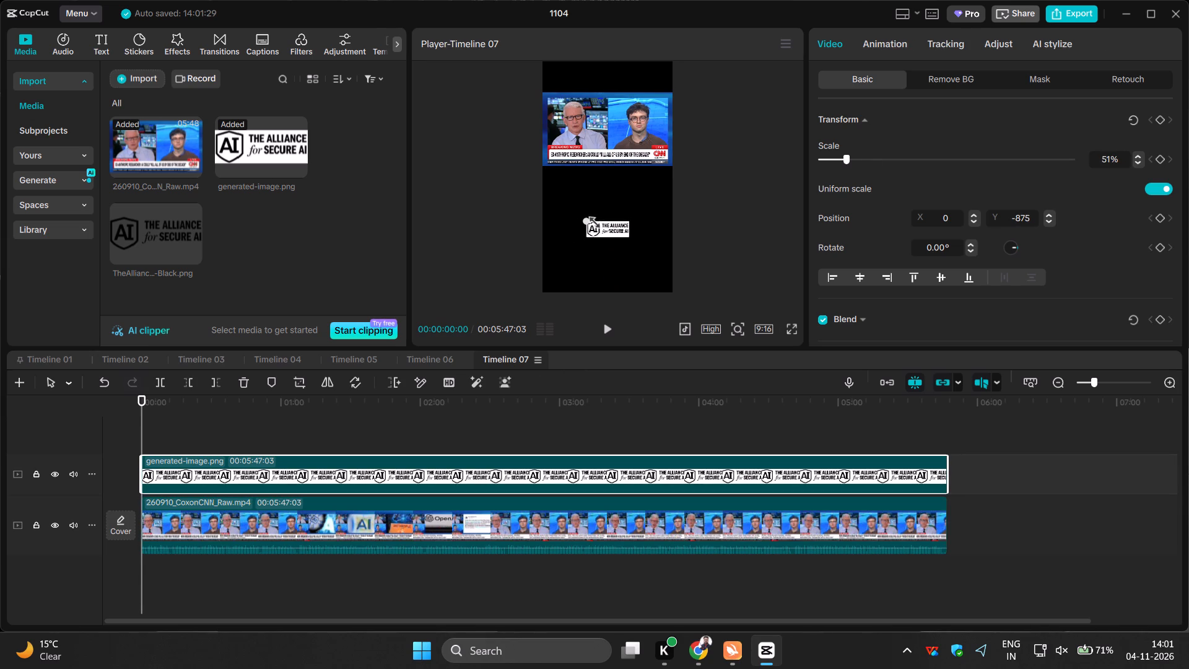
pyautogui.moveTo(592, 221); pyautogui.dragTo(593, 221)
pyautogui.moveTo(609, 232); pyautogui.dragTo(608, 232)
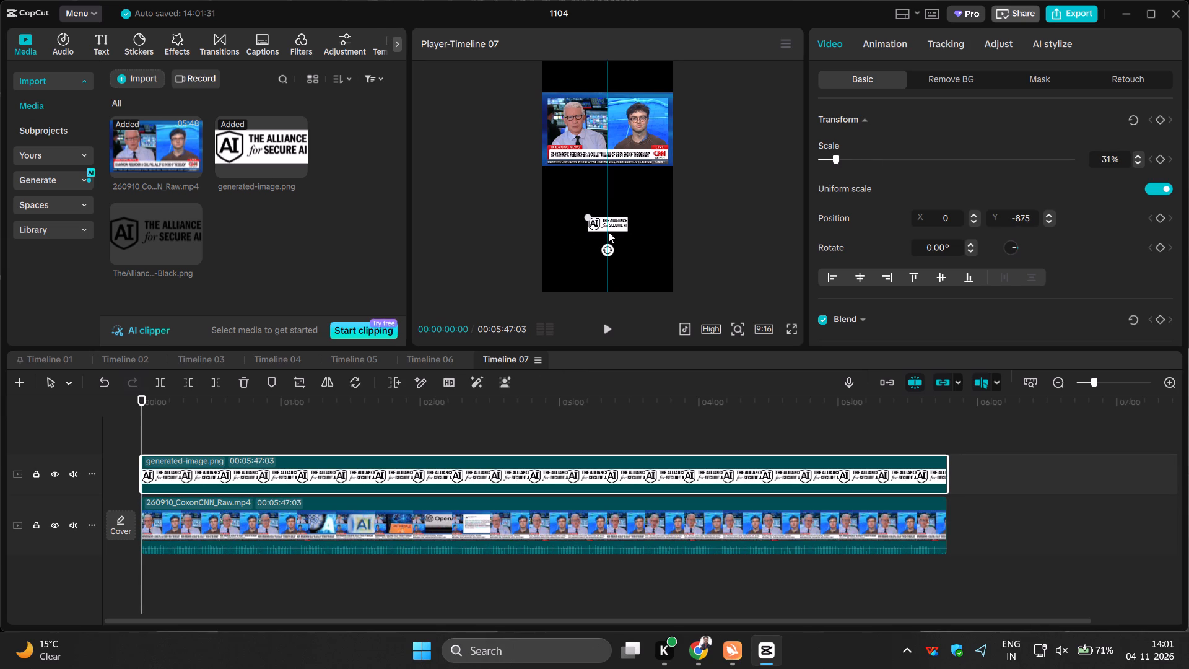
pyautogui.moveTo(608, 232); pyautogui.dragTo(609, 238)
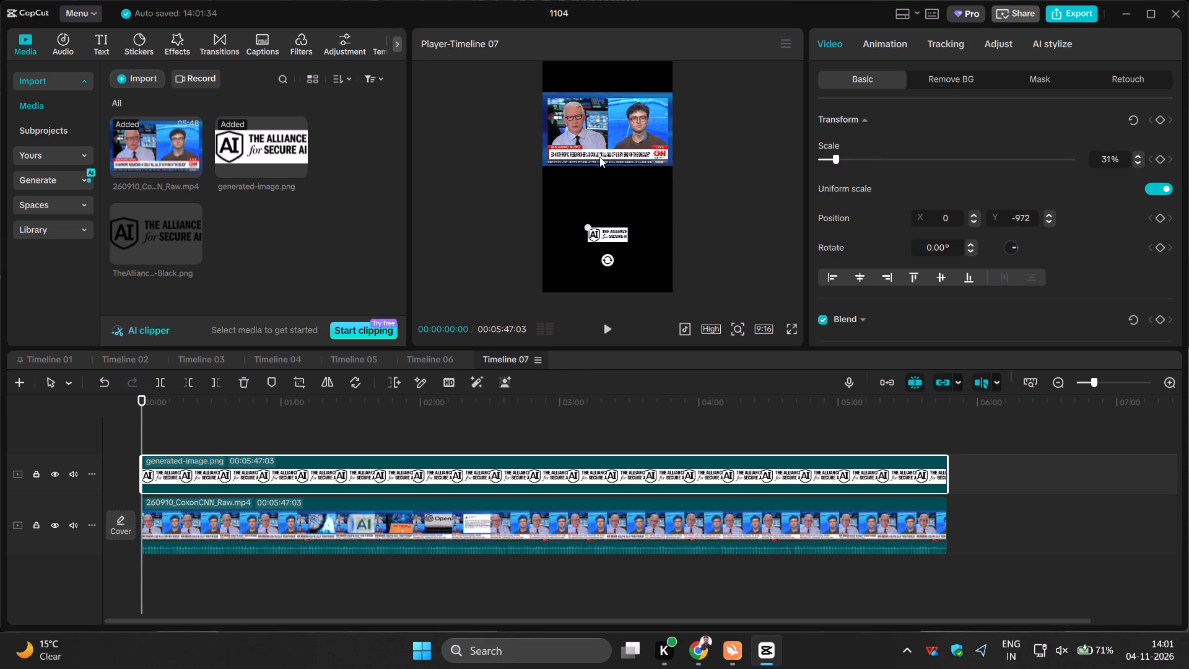
# Move the CNN video up to about Y 849, keeping it horizontally centred, and deselect it.
pyautogui.click(601, 149)
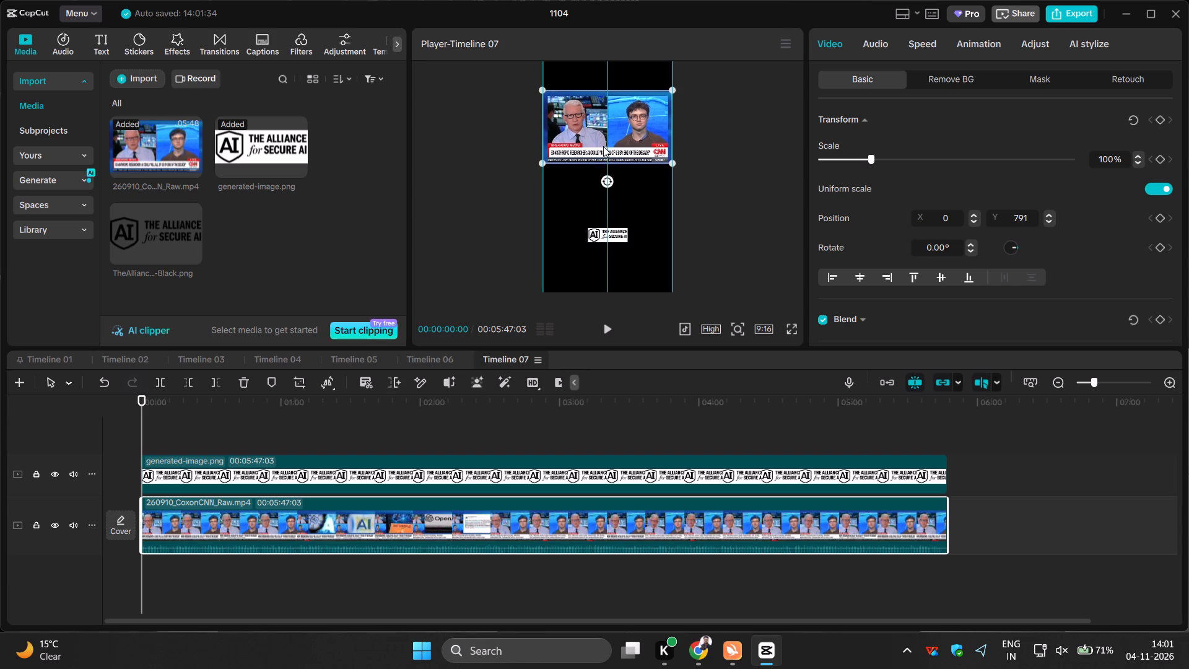
pyautogui.click(739, 168)
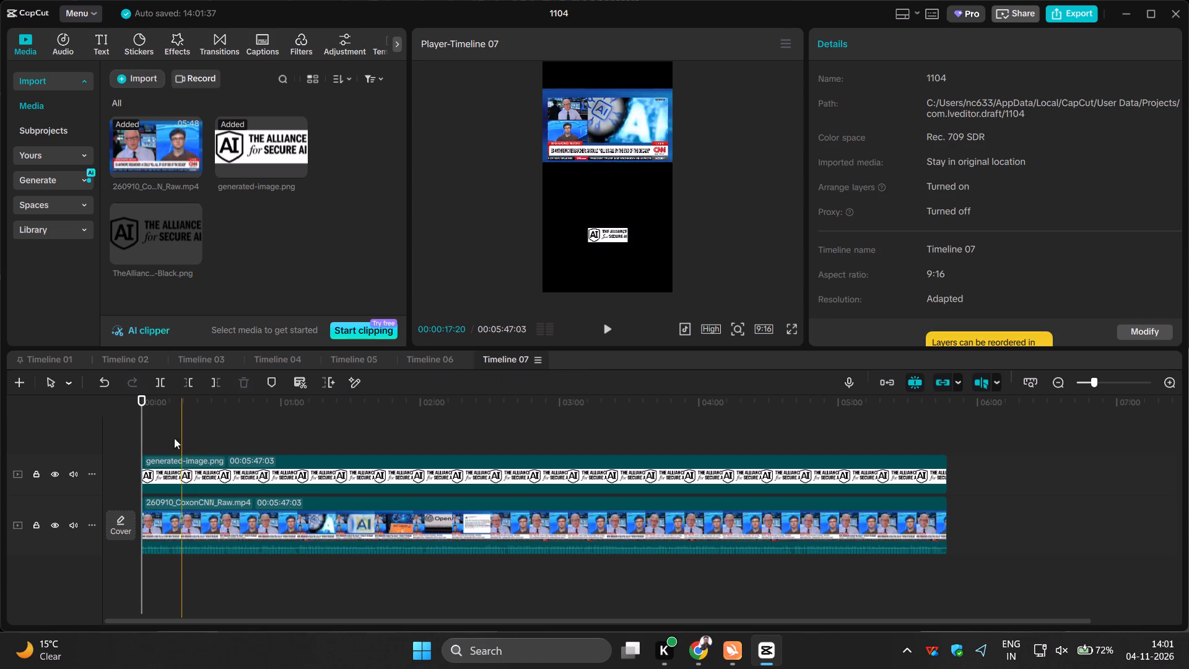
pyautogui.click(162, 438)
pyautogui.moveTo(162, 437); pyautogui.dragTo(132, 437)
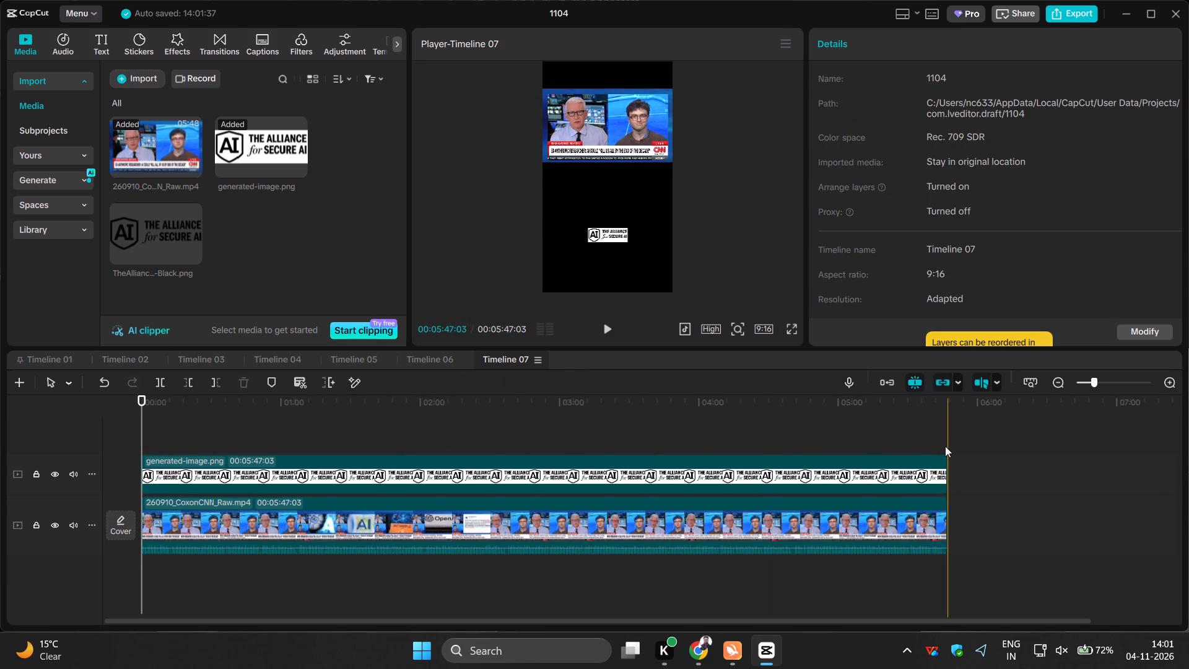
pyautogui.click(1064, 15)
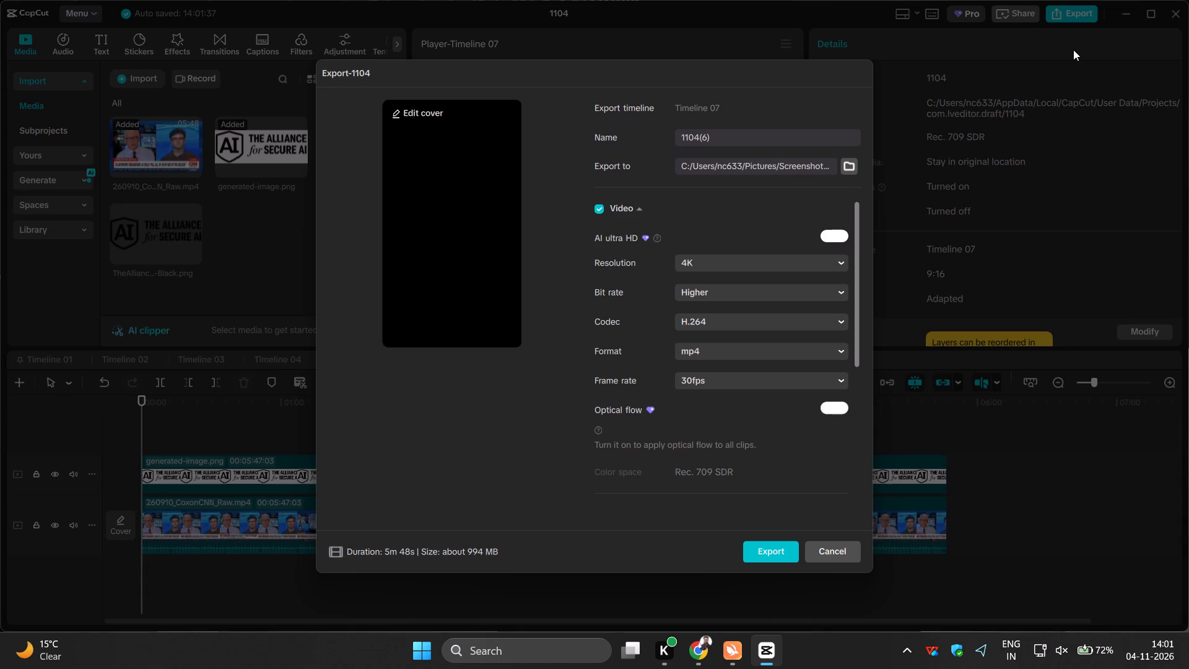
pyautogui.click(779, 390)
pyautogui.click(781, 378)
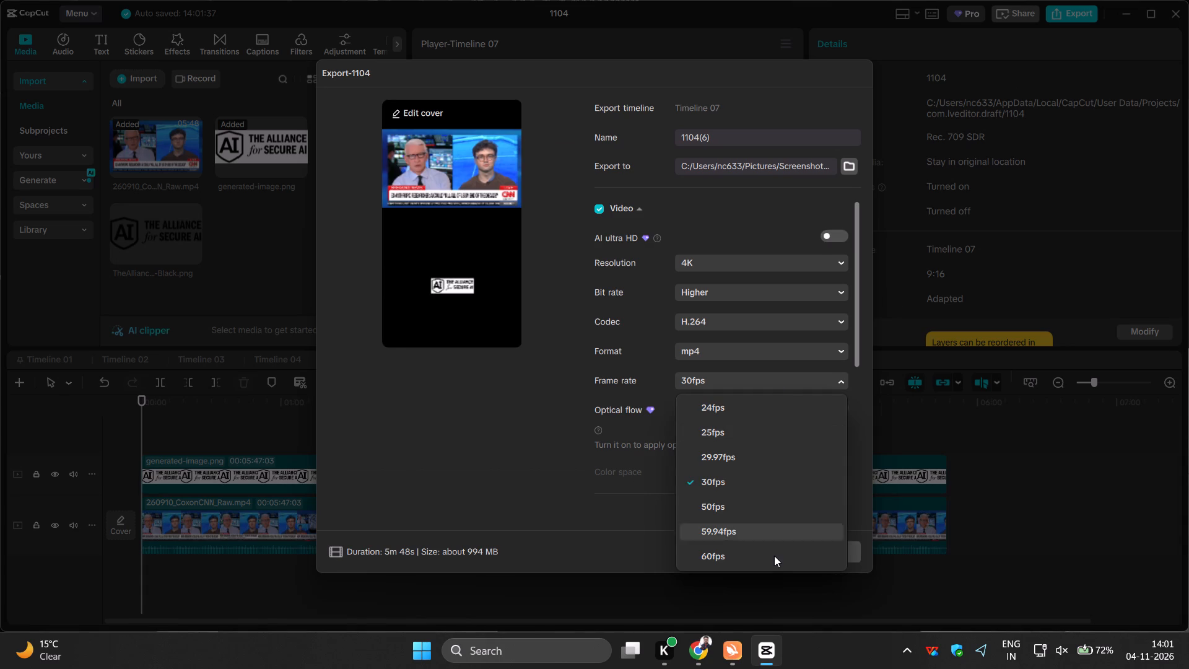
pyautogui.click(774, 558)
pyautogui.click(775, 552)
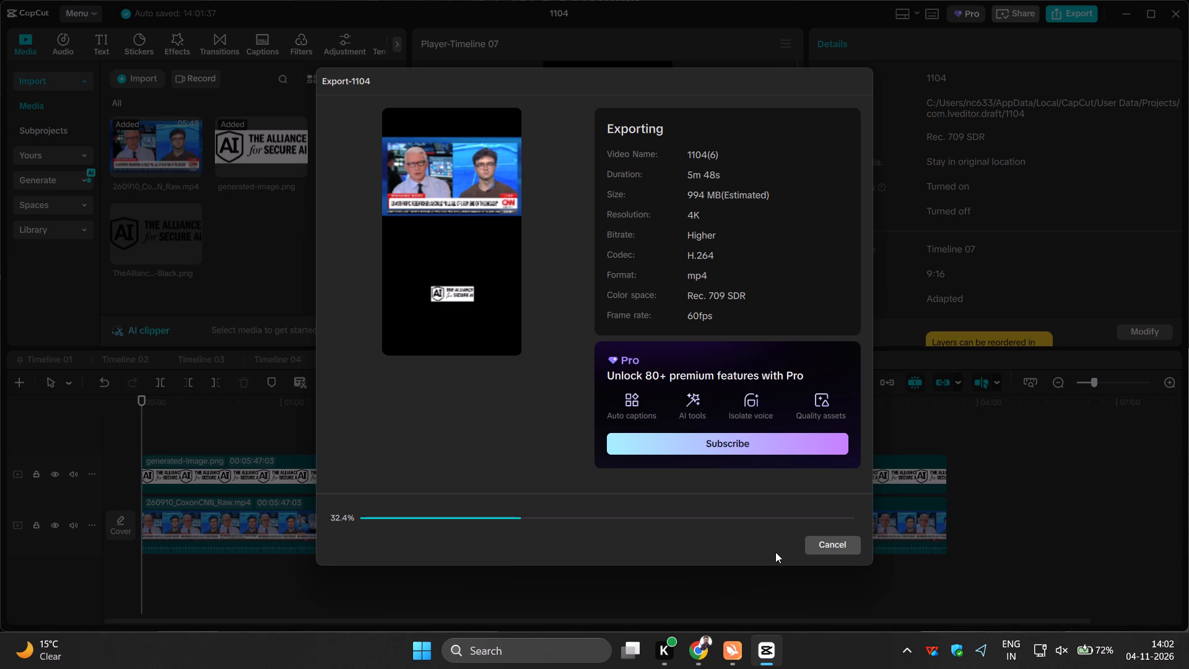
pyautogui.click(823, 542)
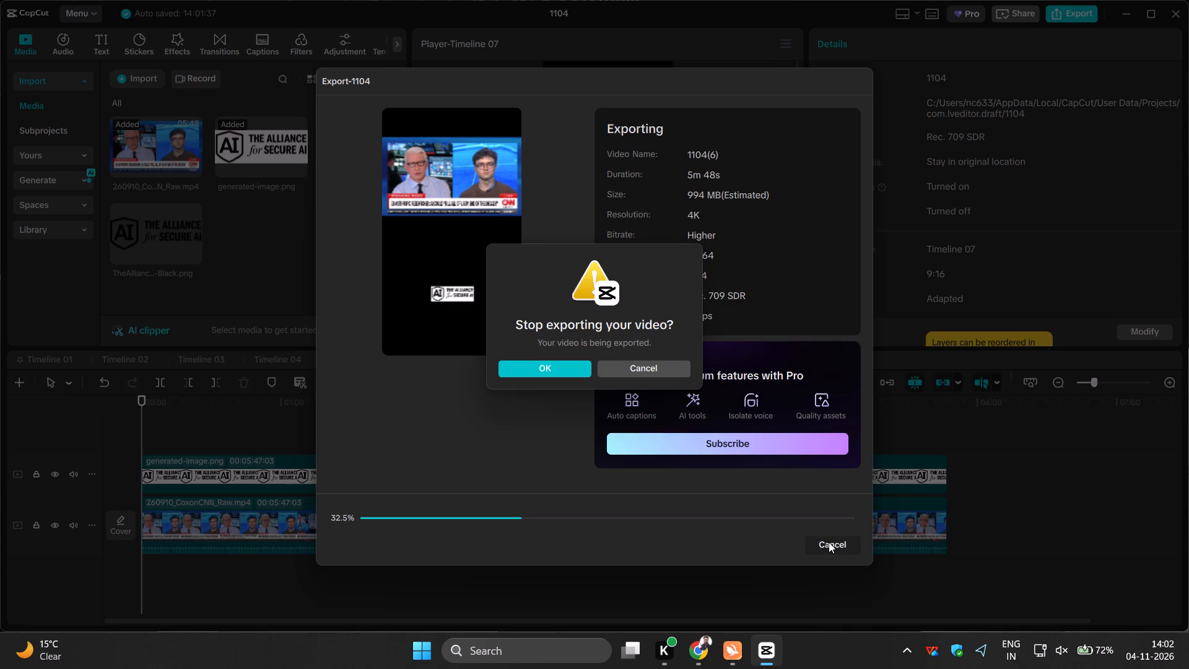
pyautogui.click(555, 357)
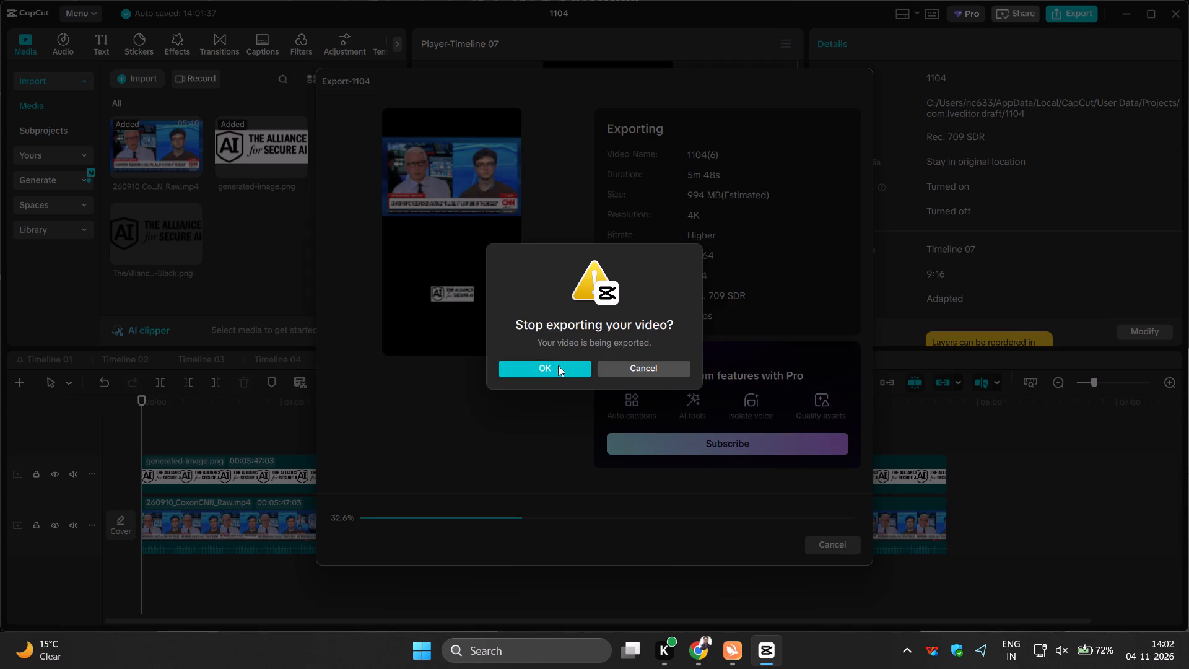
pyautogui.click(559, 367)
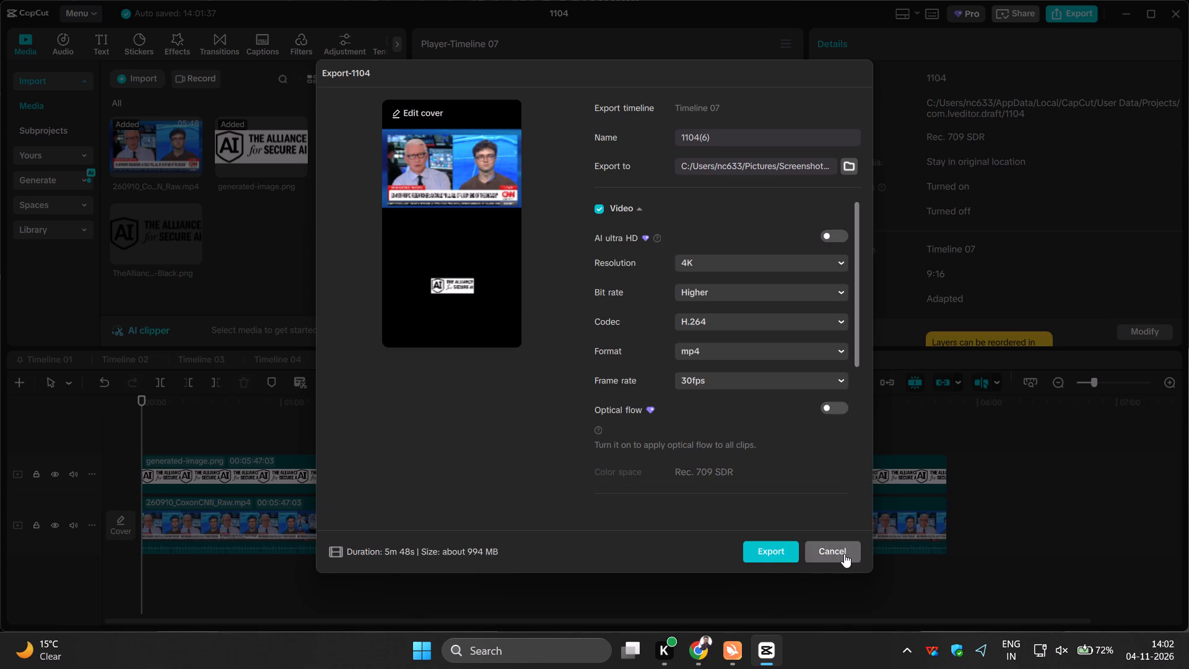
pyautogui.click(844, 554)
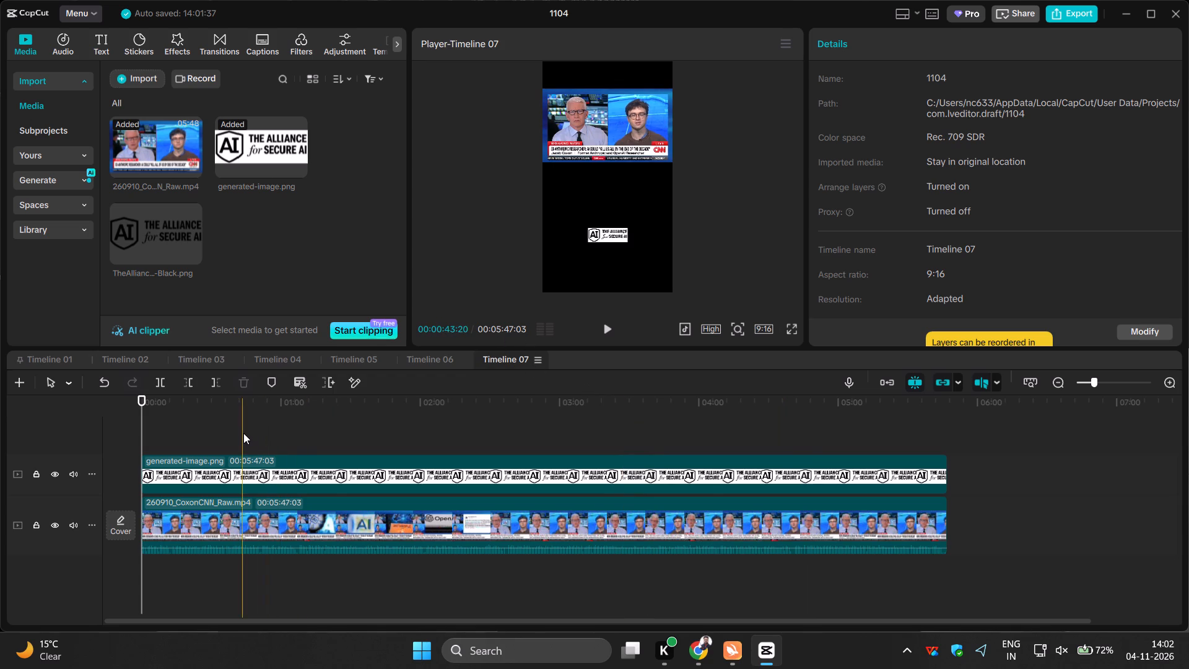
# Split the CNN clip at about 00:01:06:21 and 00:01:31:01.
pyautogui.click(296, 440)
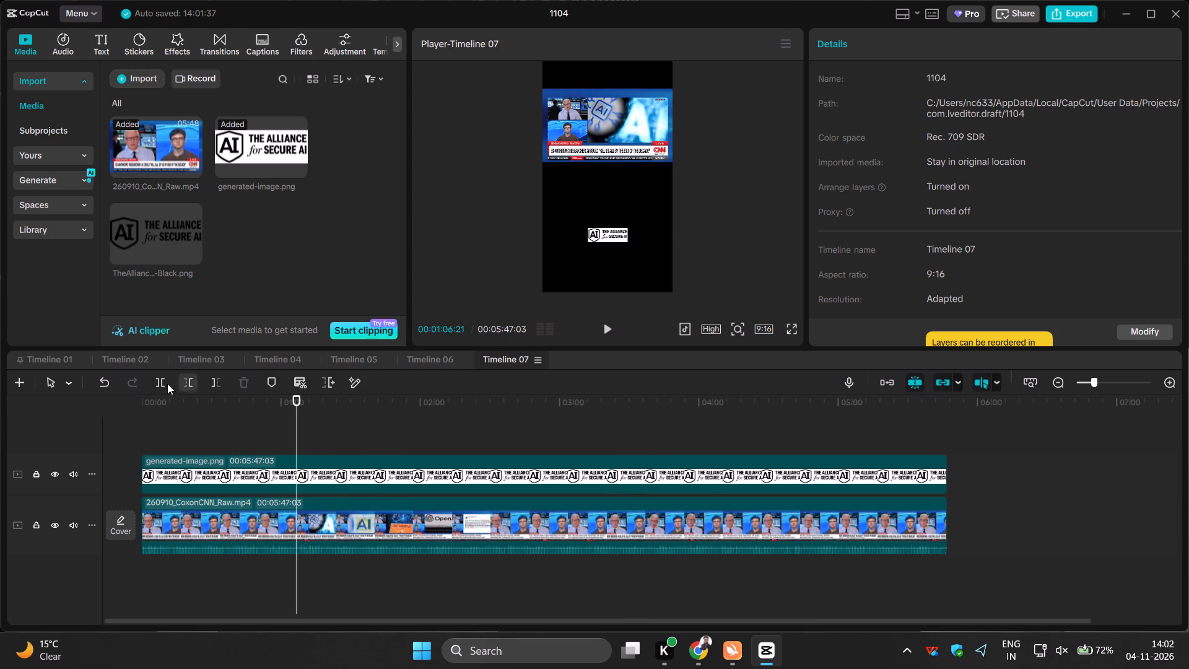
pyautogui.click(159, 384)
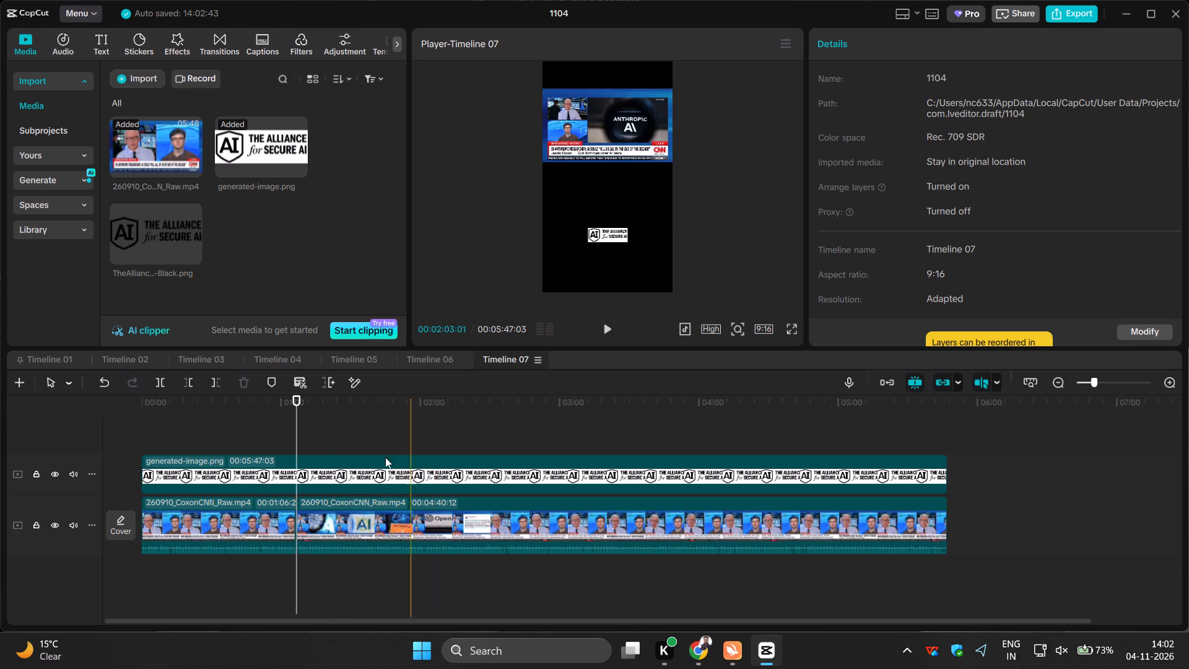
pyautogui.click(353, 452)
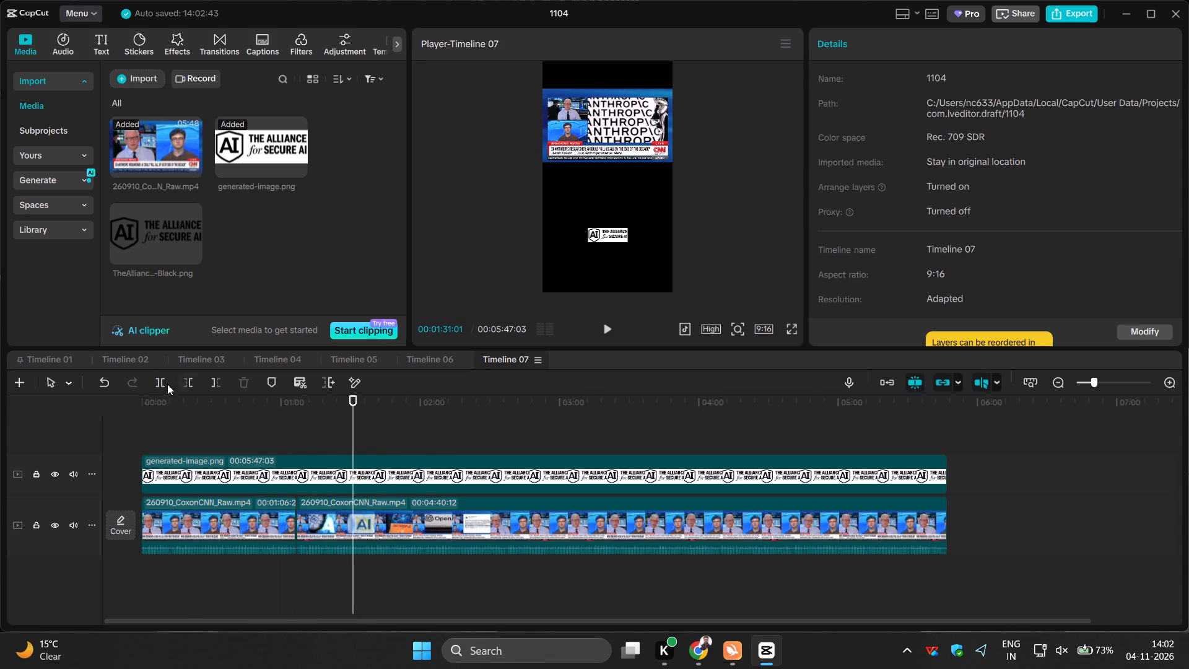
pyautogui.click(156, 380)
# Delete the CNN segments before 00:01:06:21 and after 00:01:31:01, together with the logo clip.
pyautogui.click(425, 520)
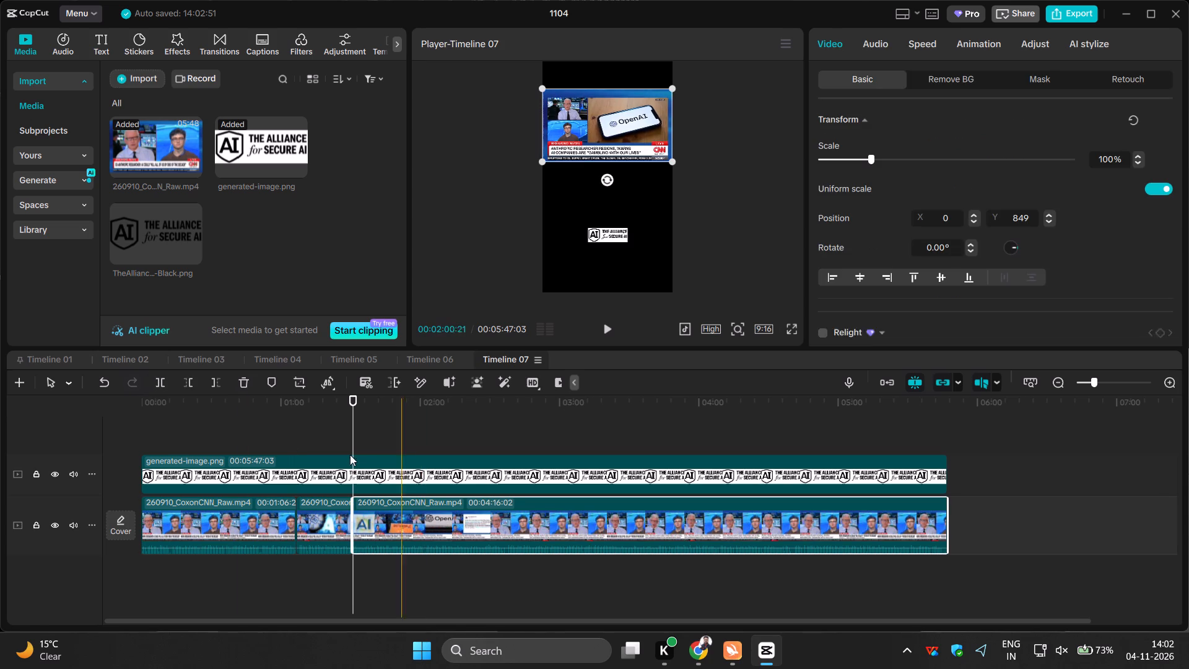
pyautogui.click(250, 383)
pyautogui.click(240, 518)
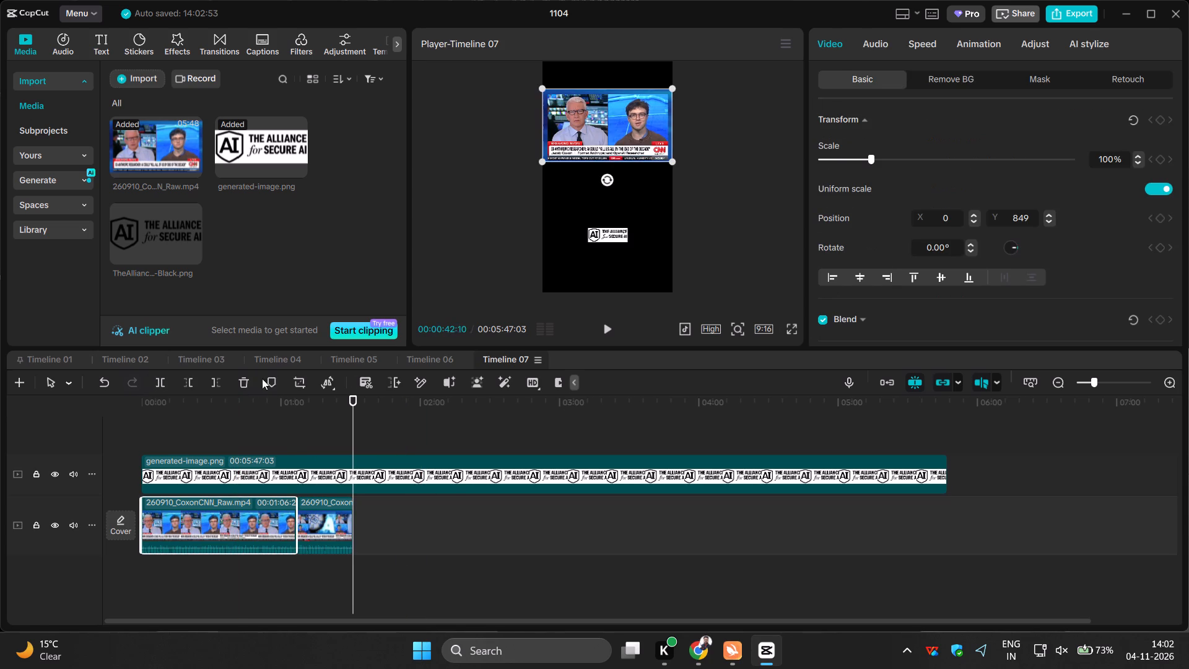
pyautogui.click(234, 381)
pyautogui.click(247, 382)
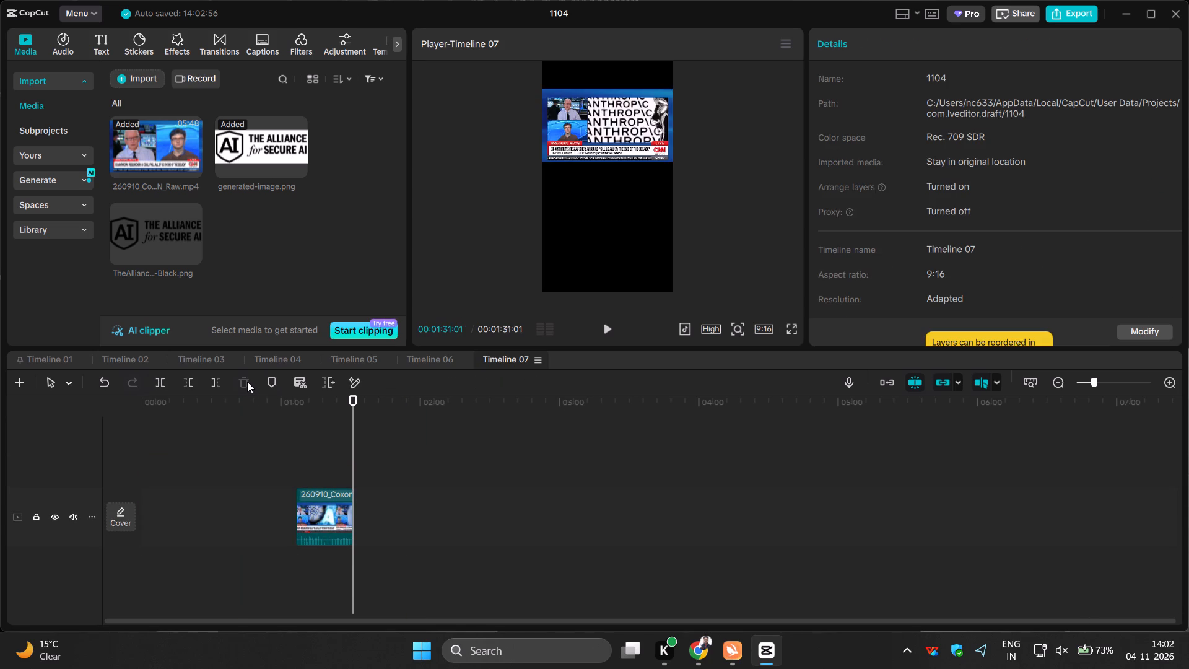
# Move the remaining CNN clip to the start of Timeline 07 and return the playhead to 00:00:00:00.
pyautogui.click(327, 508)
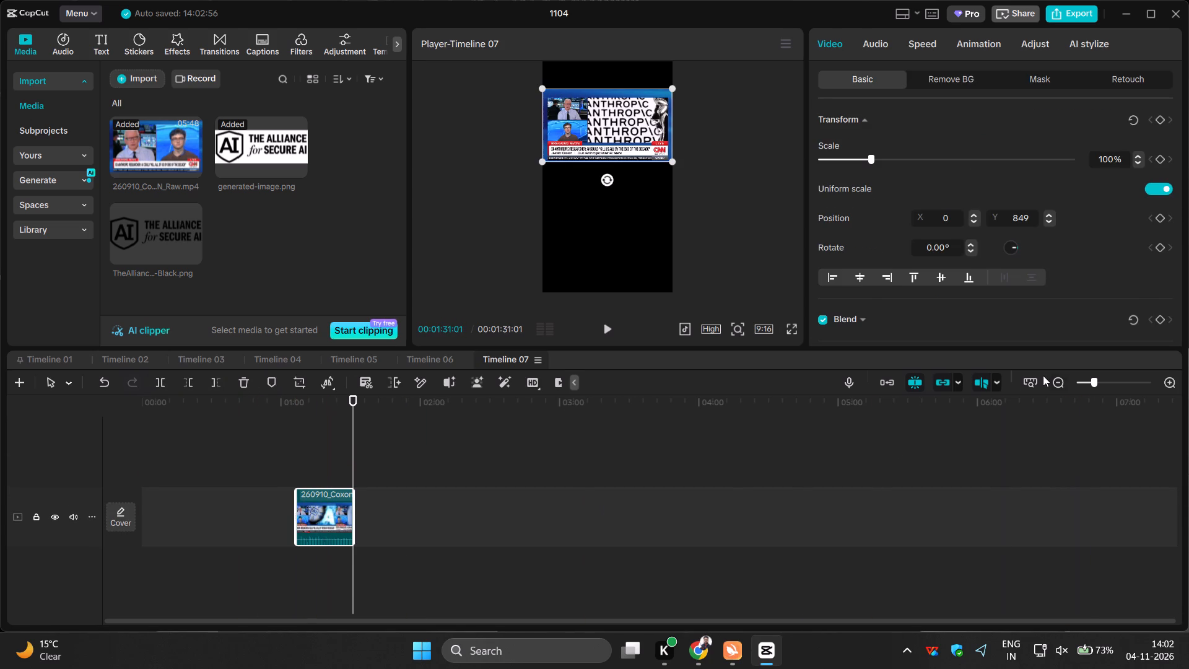
pyautogui.click(1032, 376)
pyautogui.moveTo(799, 519); pyautogui.dragTo(620, 536)
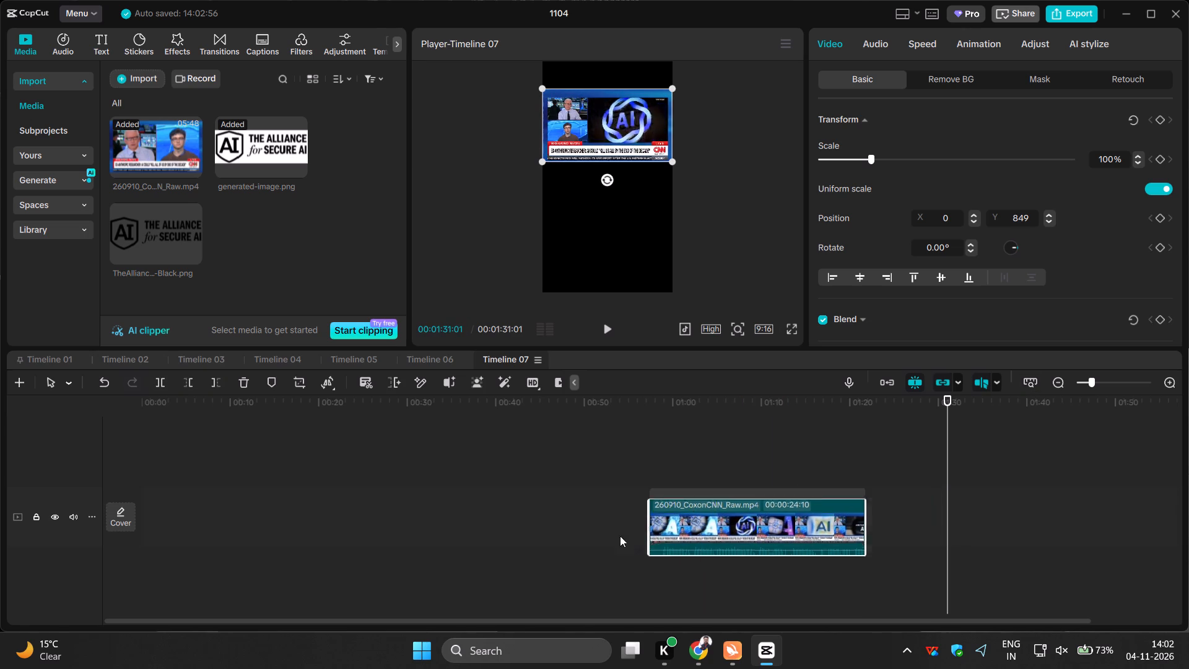
pyautogui.moveTo(620, 536); pyautogui.dragTo(206, 520)
pyautogui.click(162, 471)
pyautogui.moveTo(162, 471); pyautogui.dragTo(127, 471)
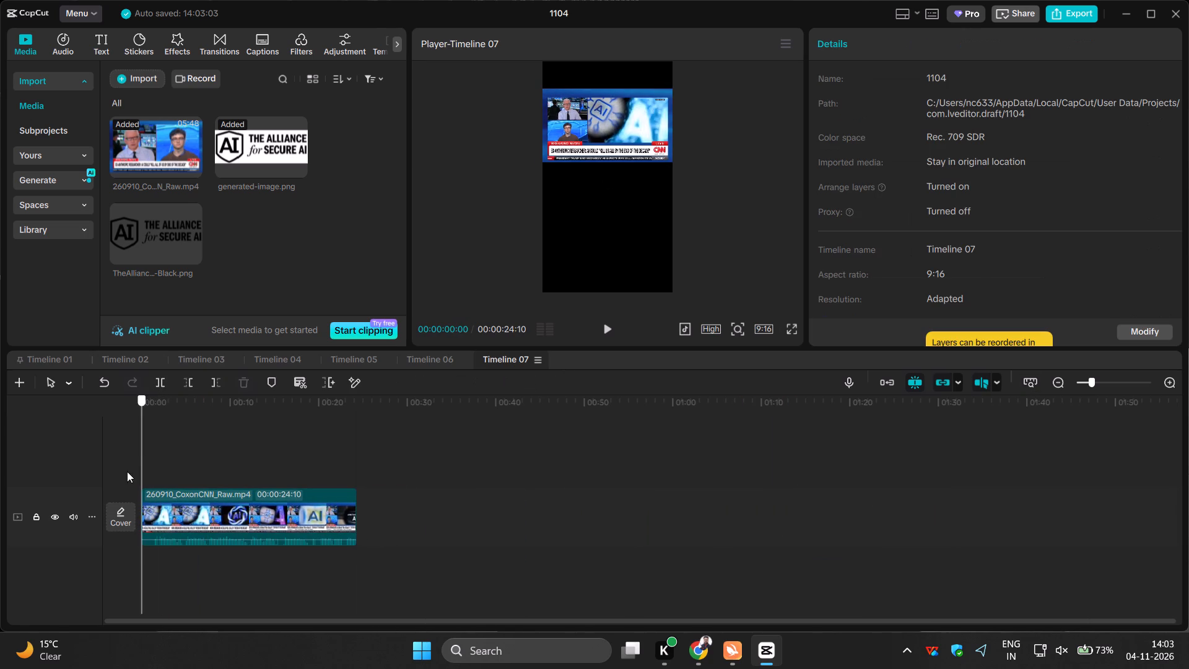
pyautogui.moveTo(127, 471); pyautogui.dragTo(126, 471)
# Add generated-image.png on a track above the CNN clip and extend it to the clip's full length, 00:00:24:10.
pyautogui.click(297, 165)
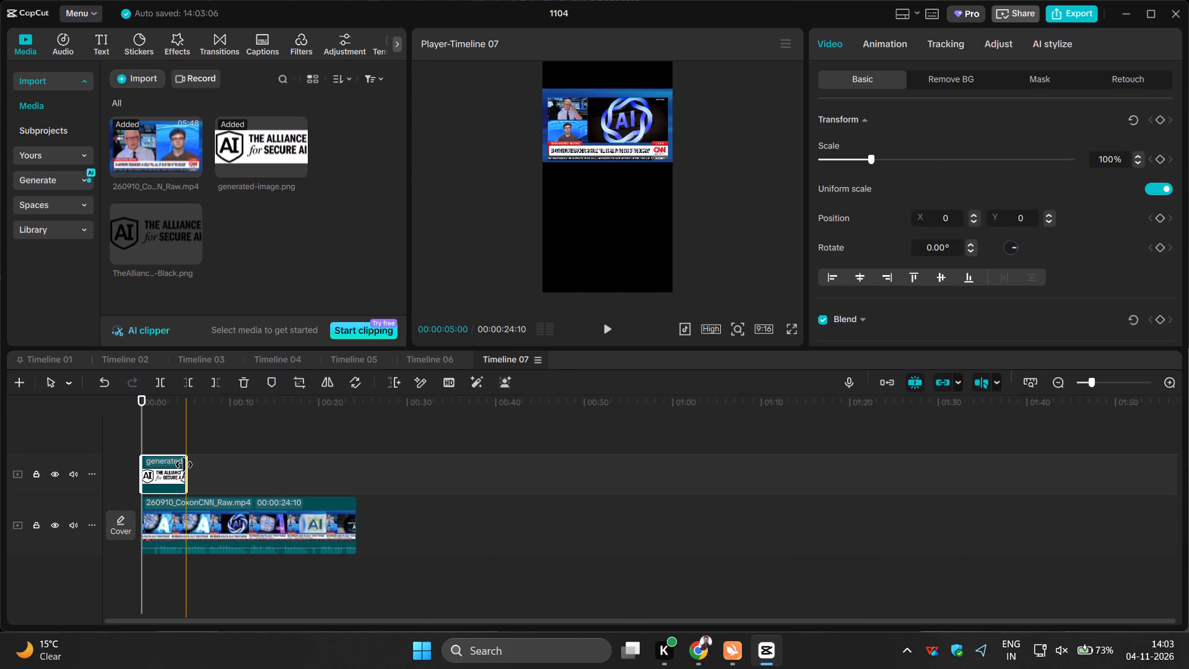
pyautogui.moveTo(187, 466); pyautogui.dragTo(353, 490)
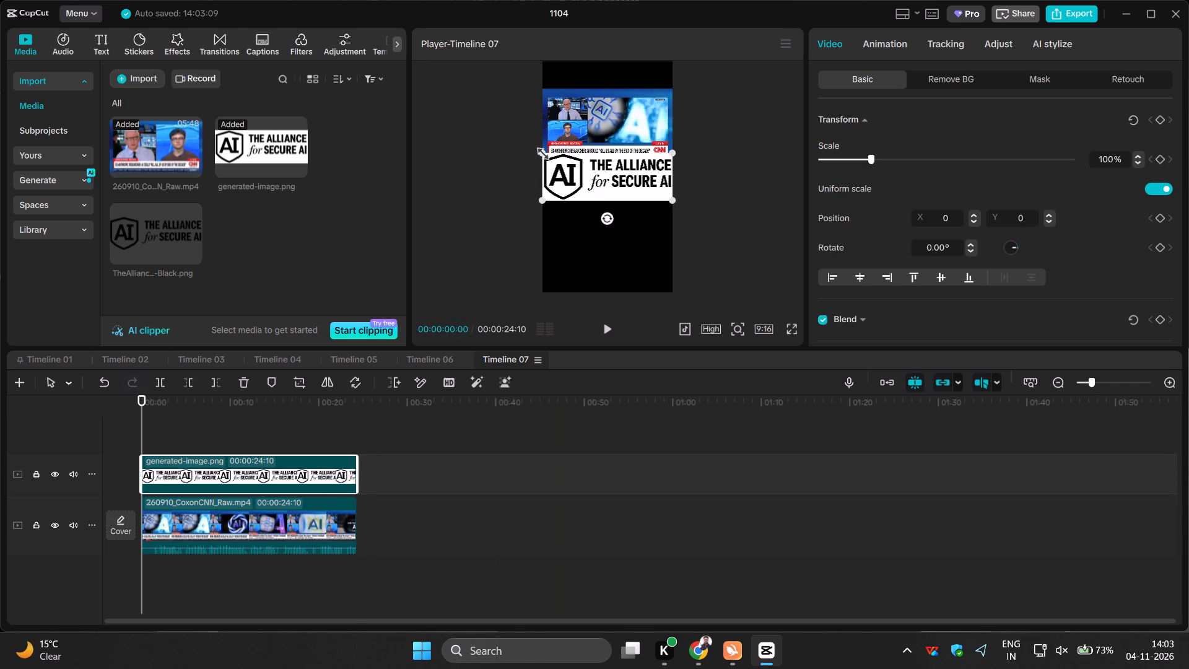
# Shrink the logo to about 39%, place it horizontally centred in the black area well below the CNN video, and deselect it.
pyautogui.moveTo(539, 151); pyautogui.dragTo(590, 191)
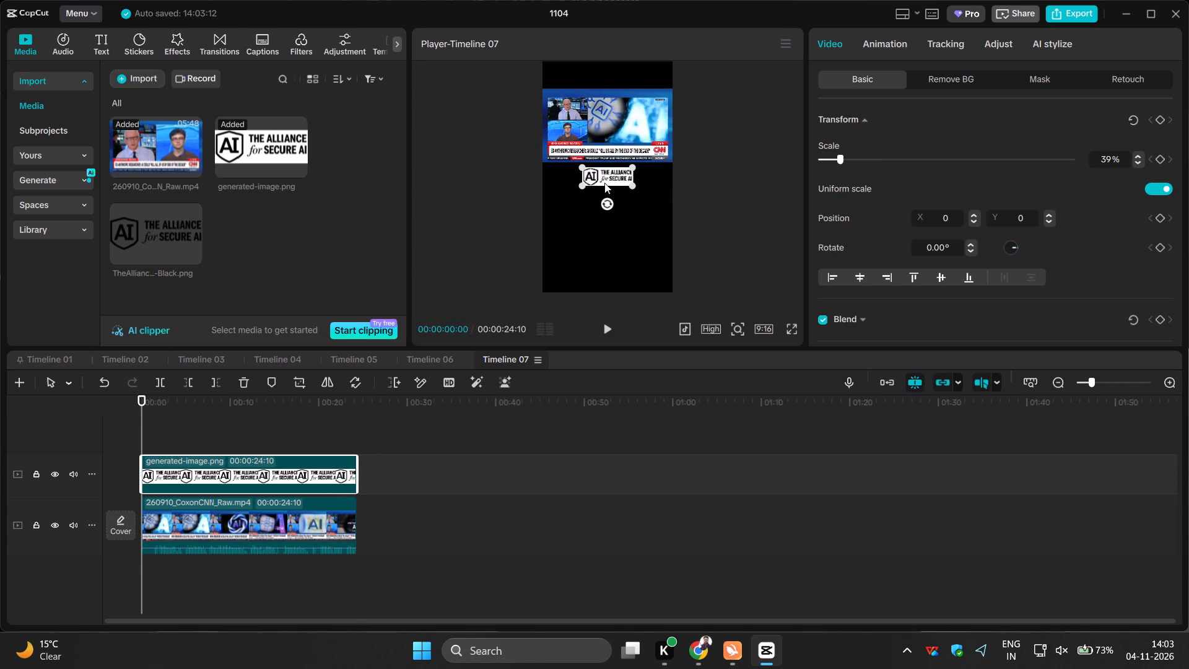
pyautogui.moveTo(604, 180); pyautogui.dragTo(607, 239)
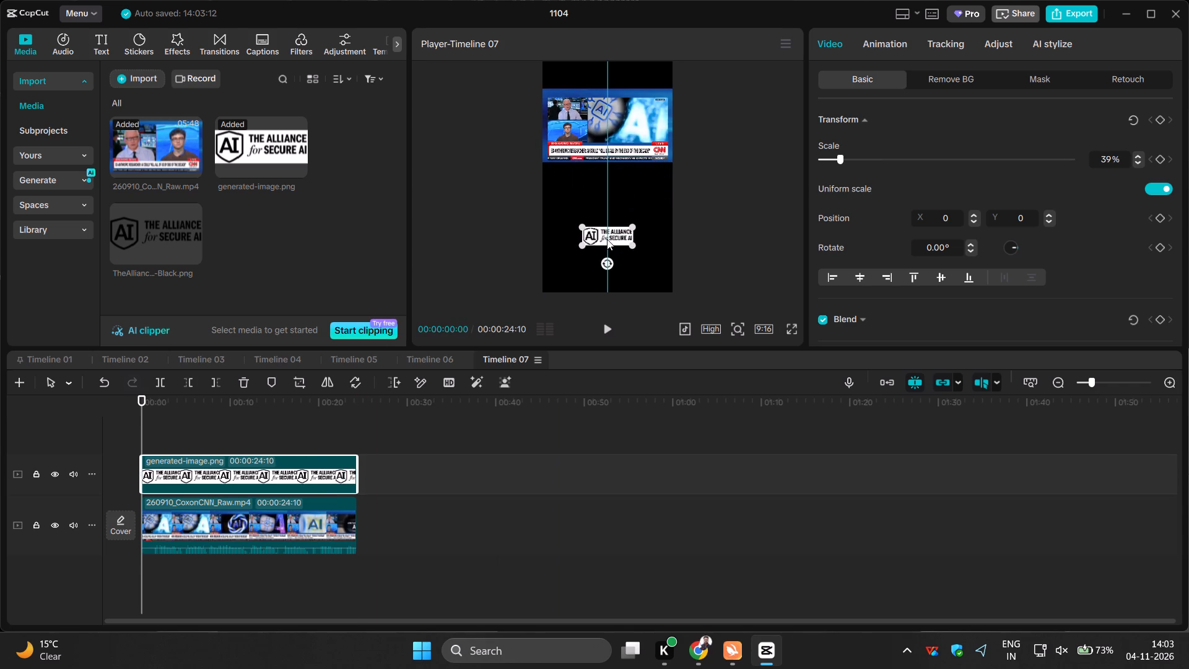
pyautogui.moveTo(607, 239); pyautogui.dragTo(606, 231)
pyautogui.click(741, 216)
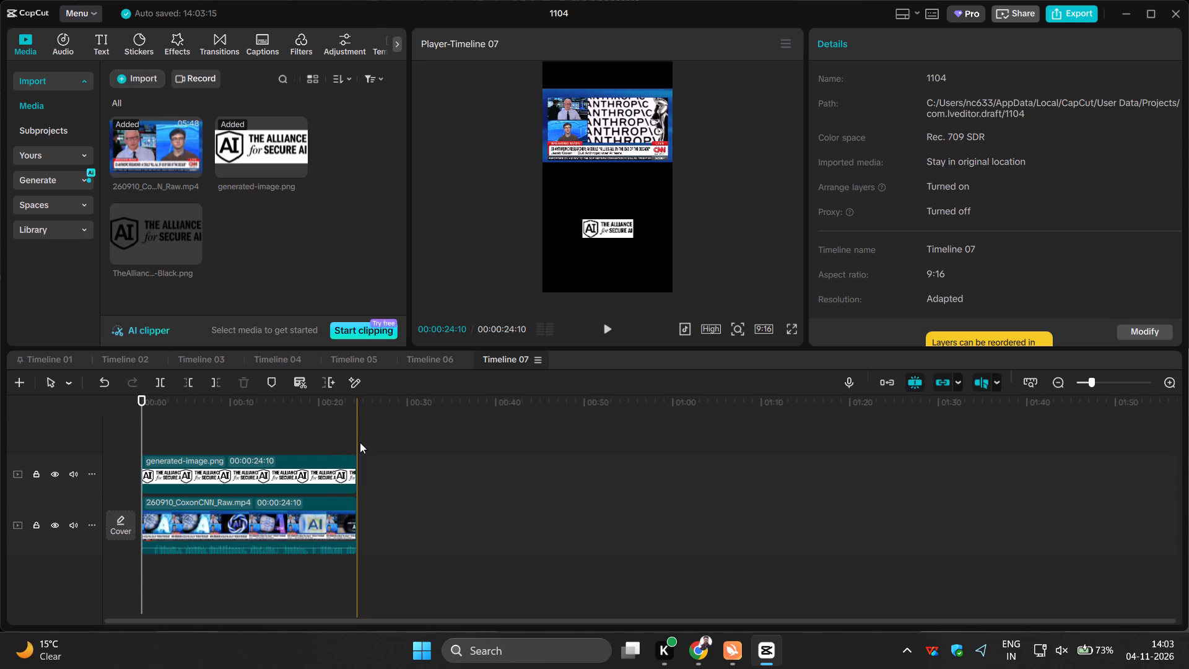
# Export Timeline 07 as 1104(6) with the frame rate set to 60fps.
pyautogui.click(1073, 18)
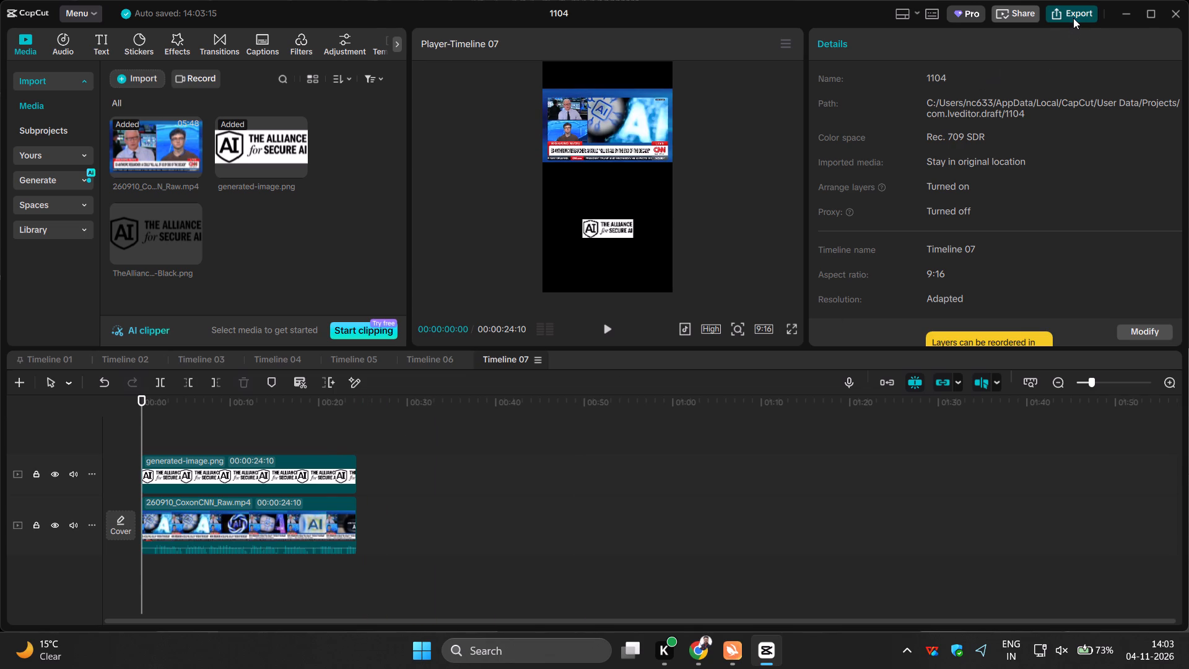
pyautogui.click(750, 378)
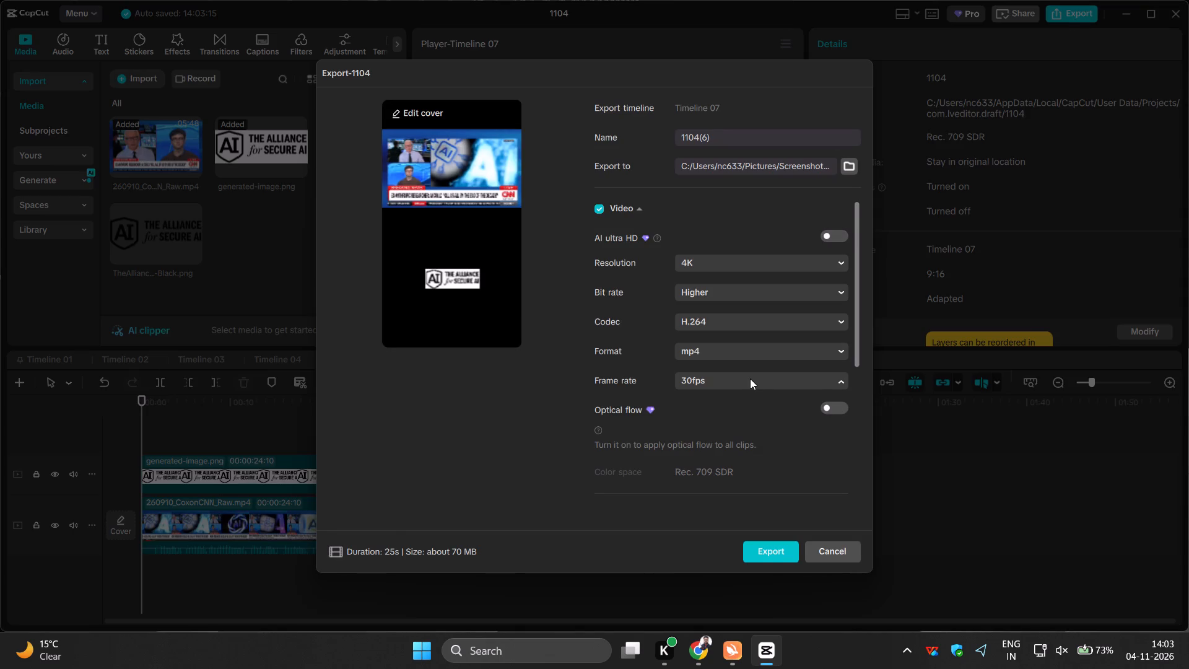
pyautogui.click(726, 559)
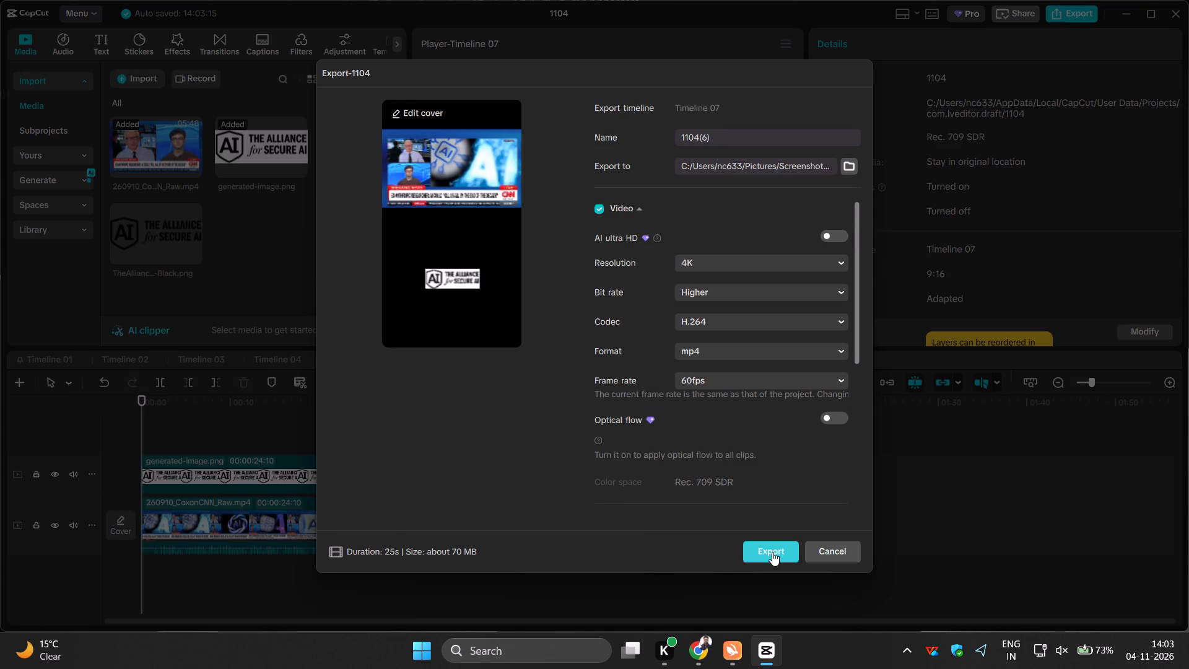
pyautogui.click(772, 552)
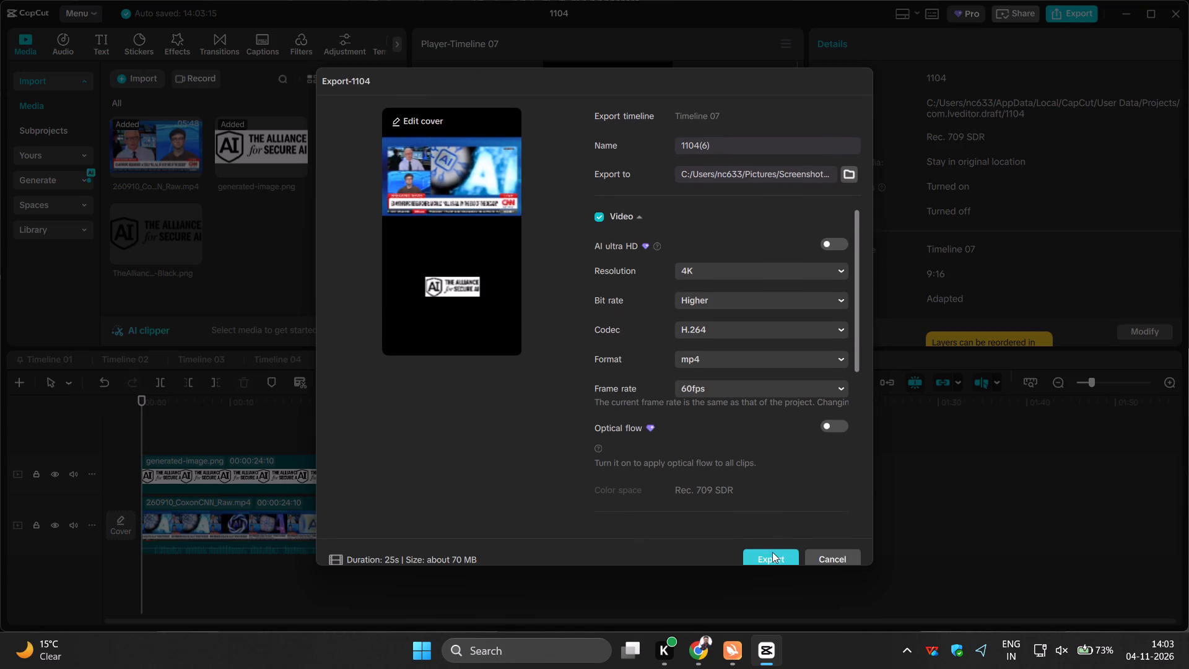
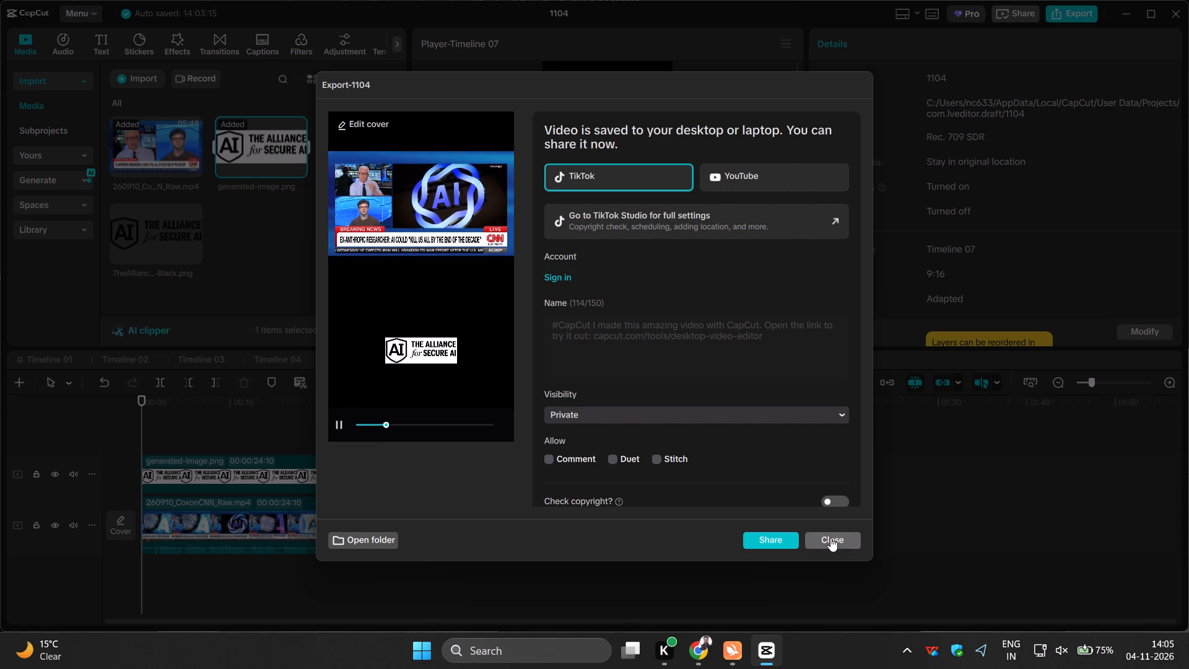
# Create Timeline 08, add 260910_CoxonCNN_Raw.mp4 to it, and move the video straight up in the frame to about Y 714.
pyautogui.click(831, 539)
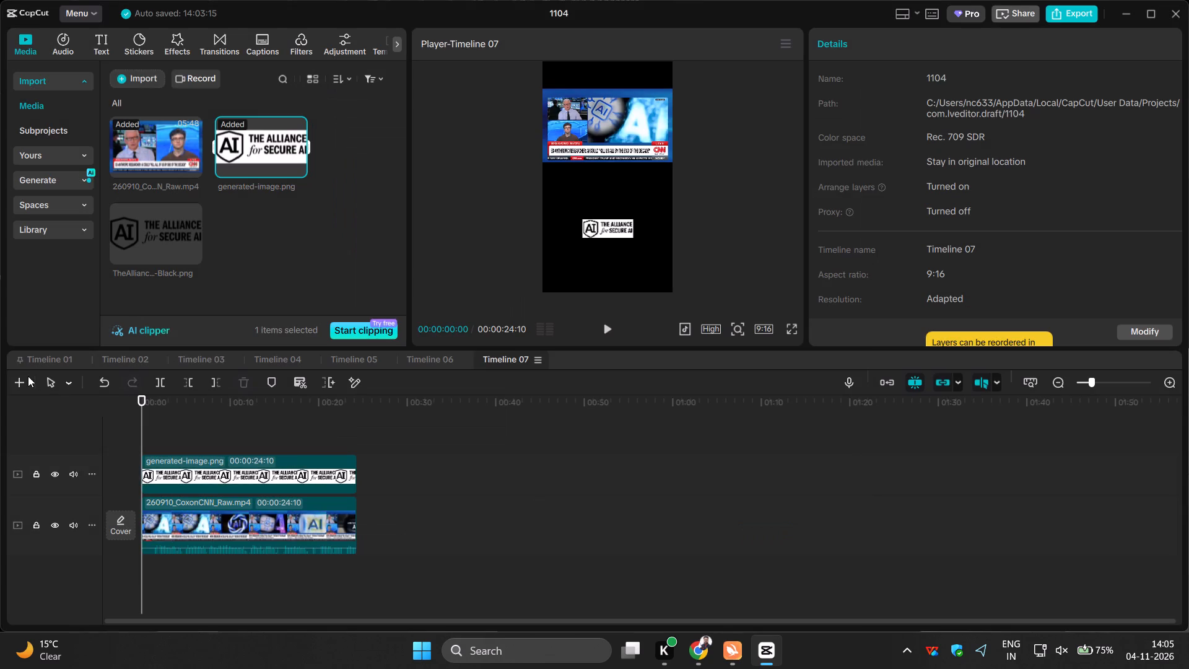
pyautogui.click(20, 378)
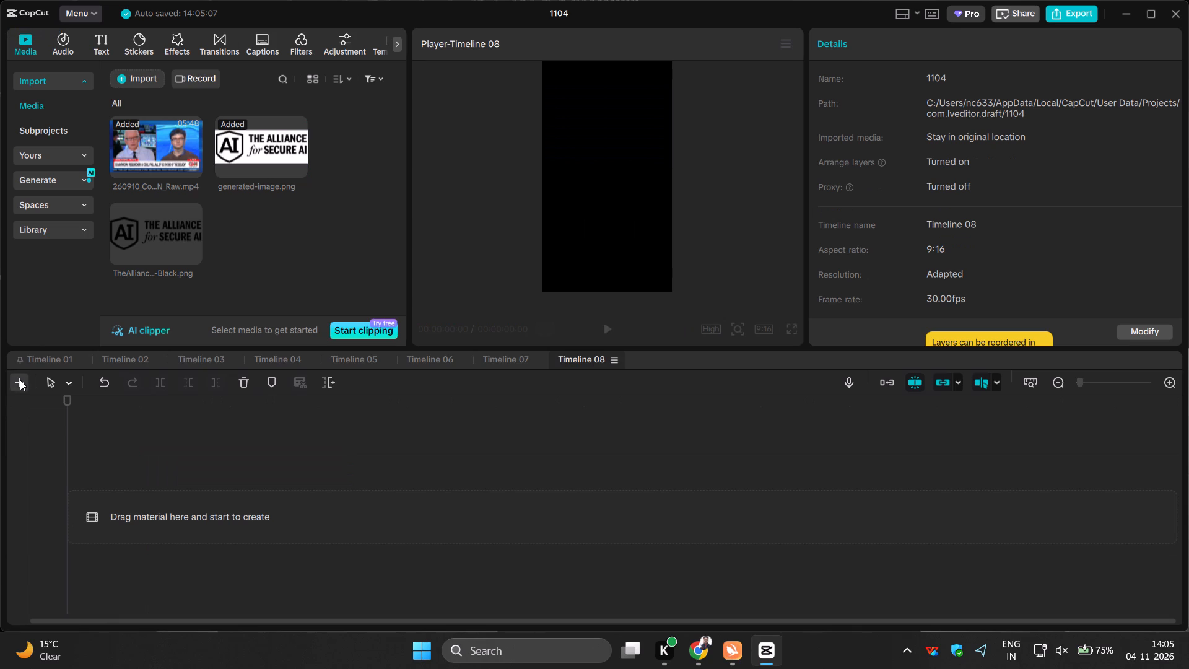
pyautogui.click(192, 165)
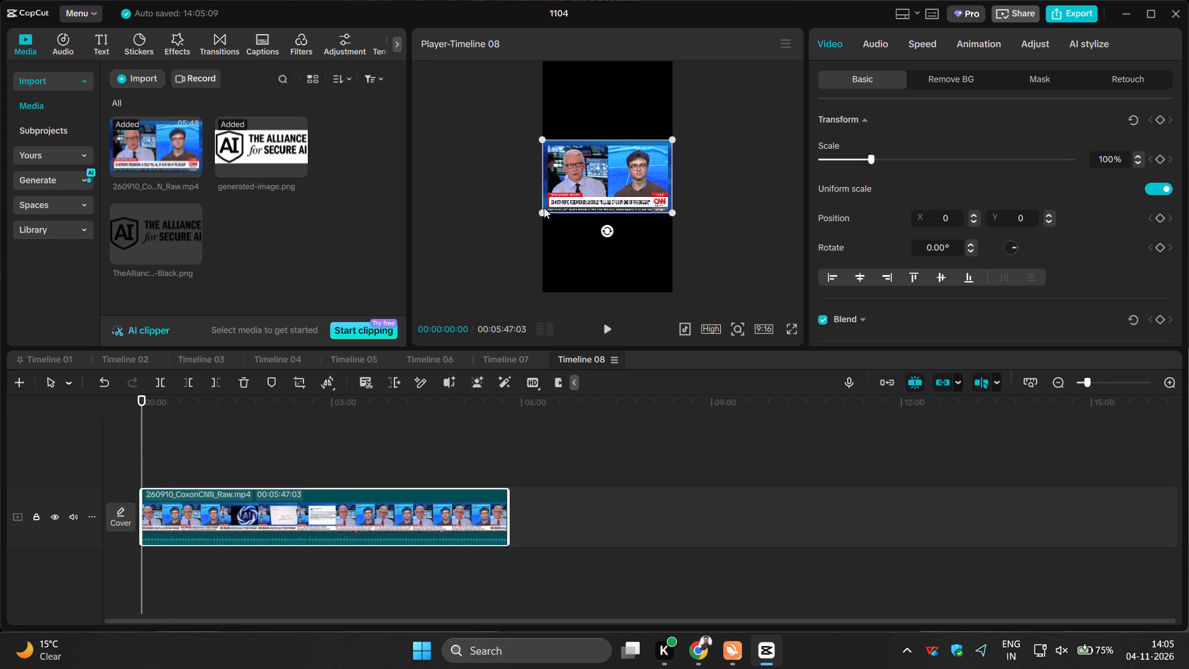
pyautogui.moveTo(588, 185); pyautogui.dragTo(590, 142)
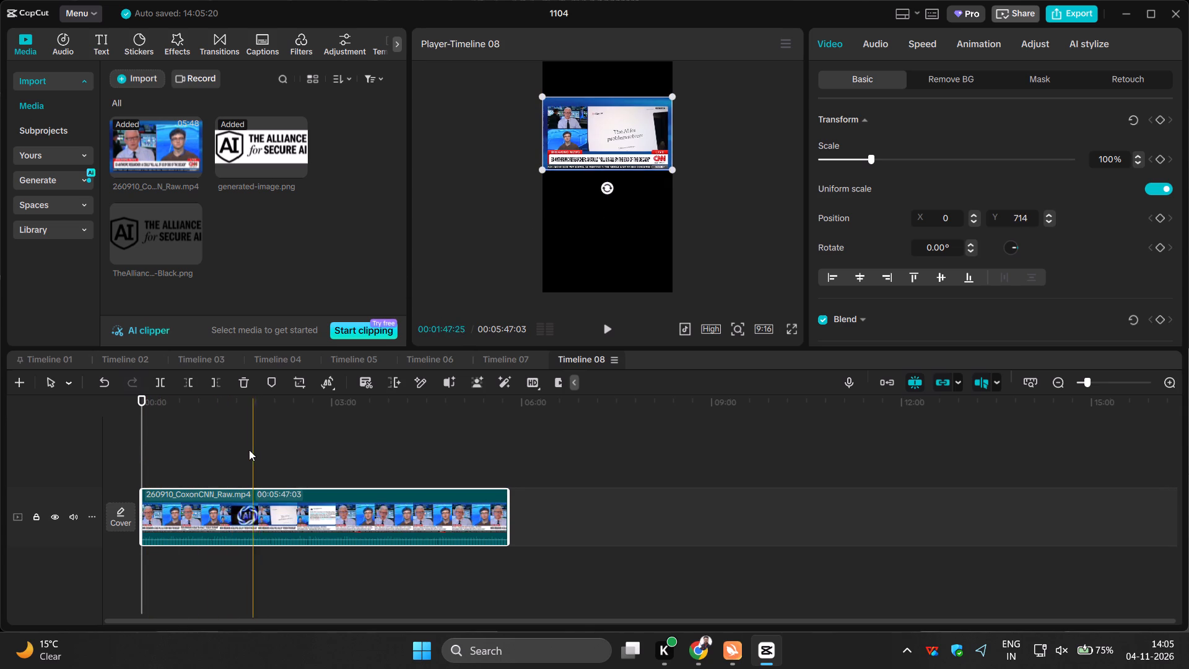
# Split the CNN clip at 00:00:57:06 and 00:01:28:01, and delete the parts before and after that section.
pyautogui.click(202, 448)
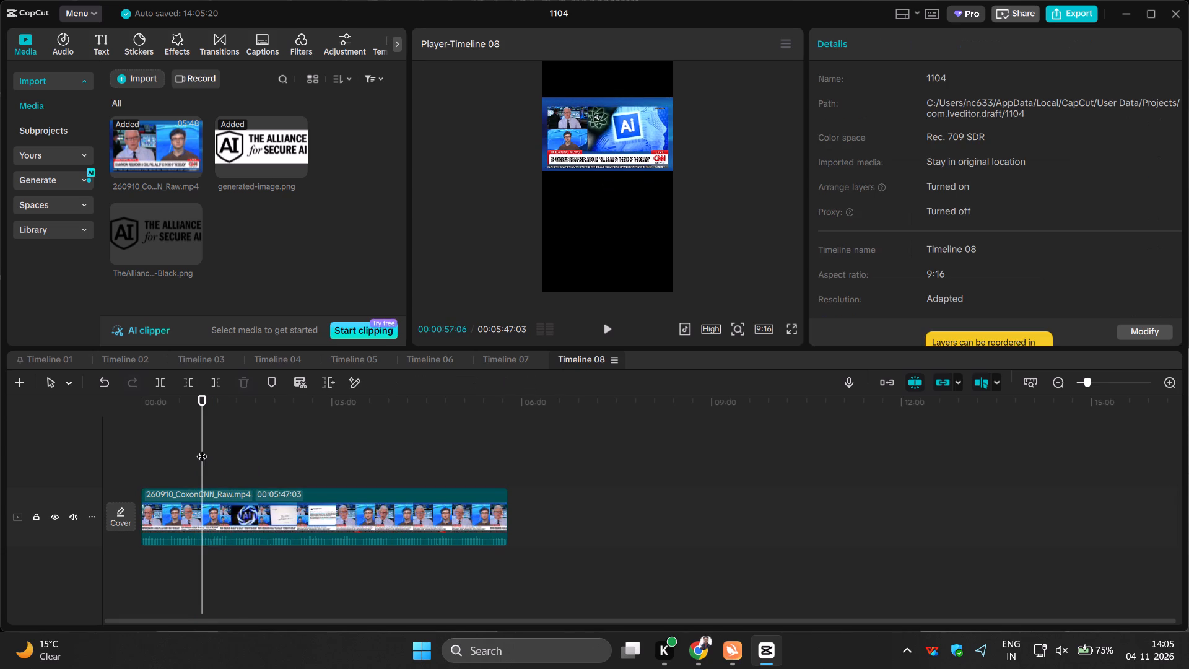
pyautogui.click(163, 386)
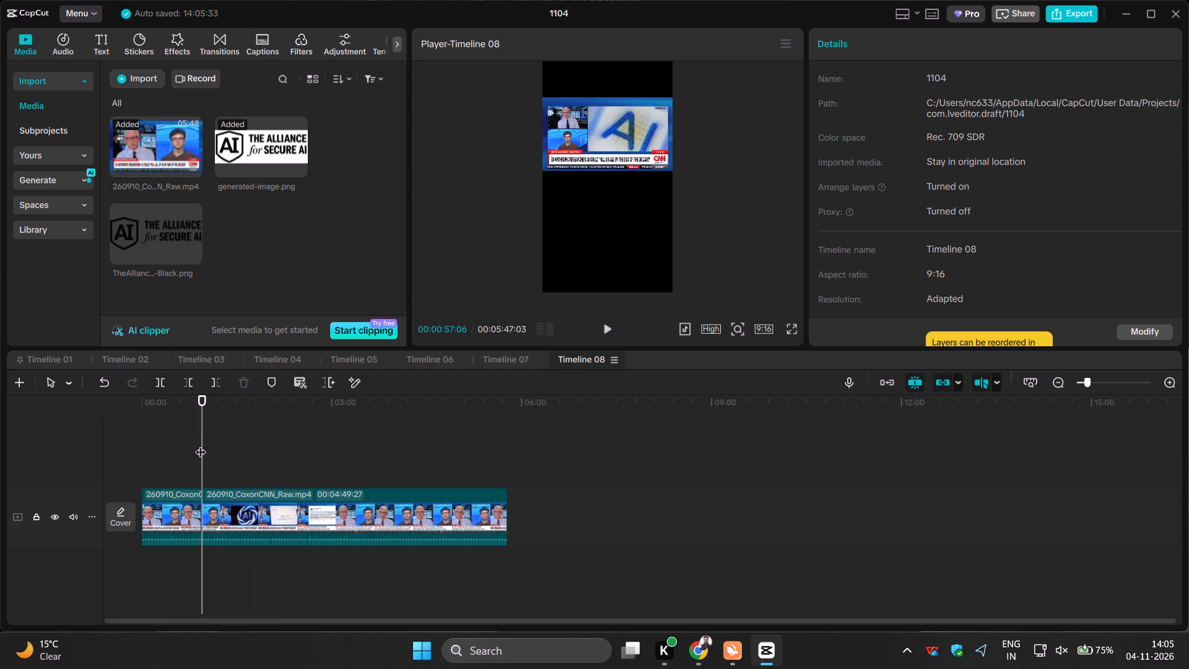
pyautogui.click(235, 442)
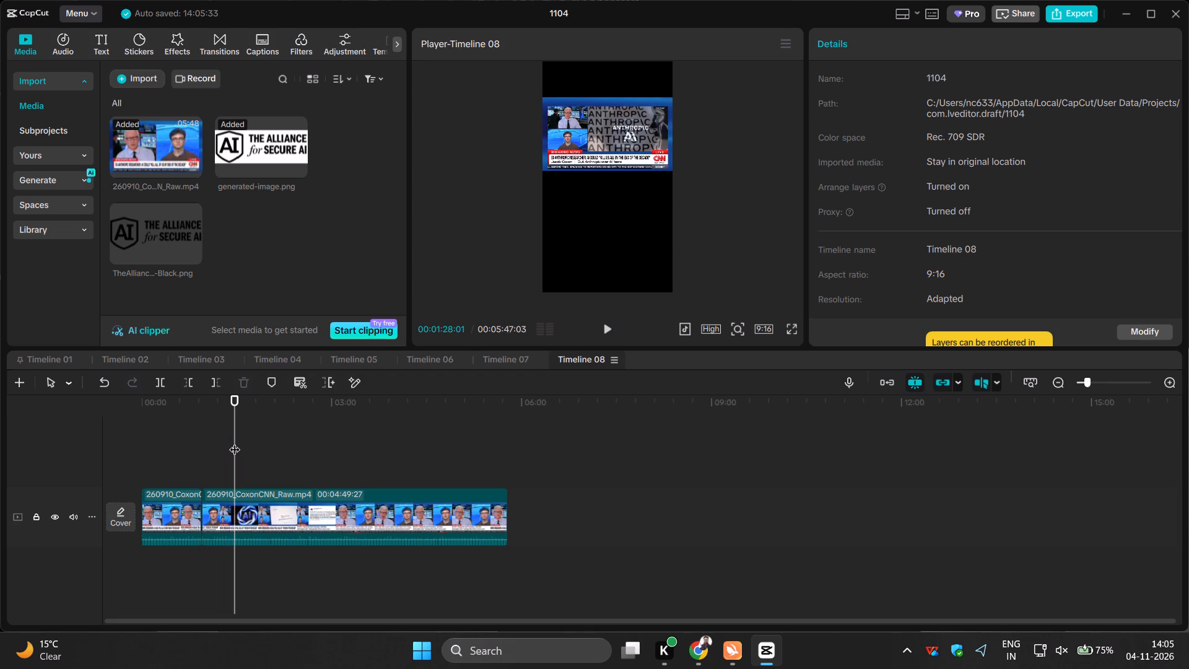
pyautogui.click(159, 378)
pyautogui.click(178, 538)
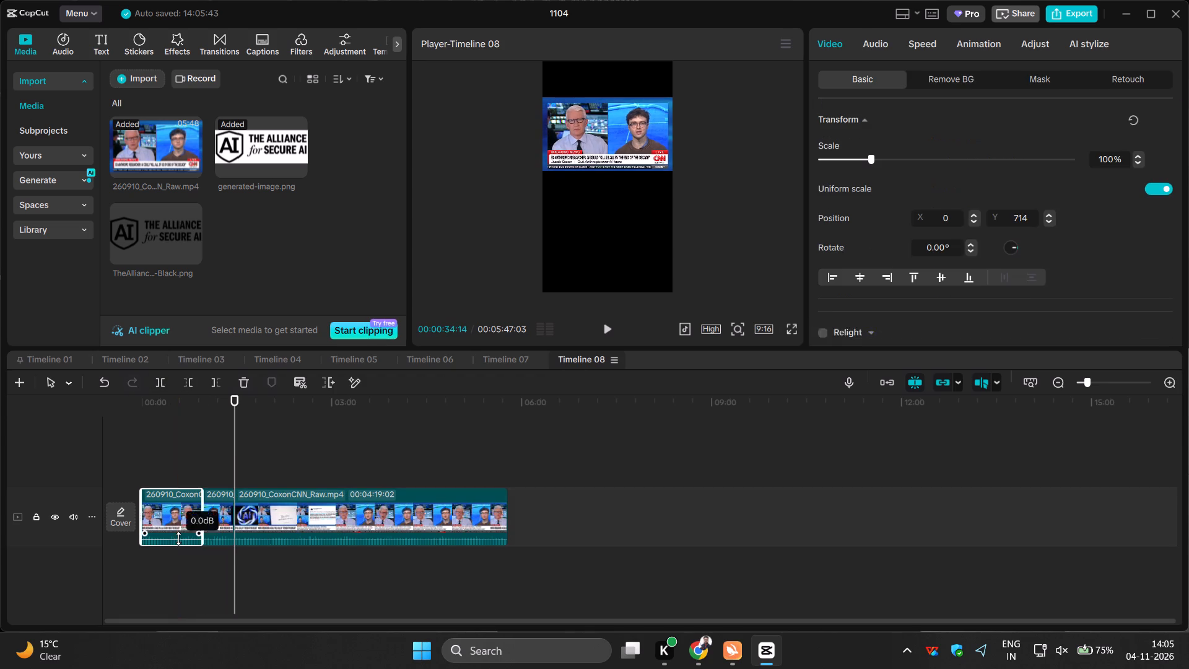
pyautogui.click(246, 378)
pyautogui.click(259, 497)
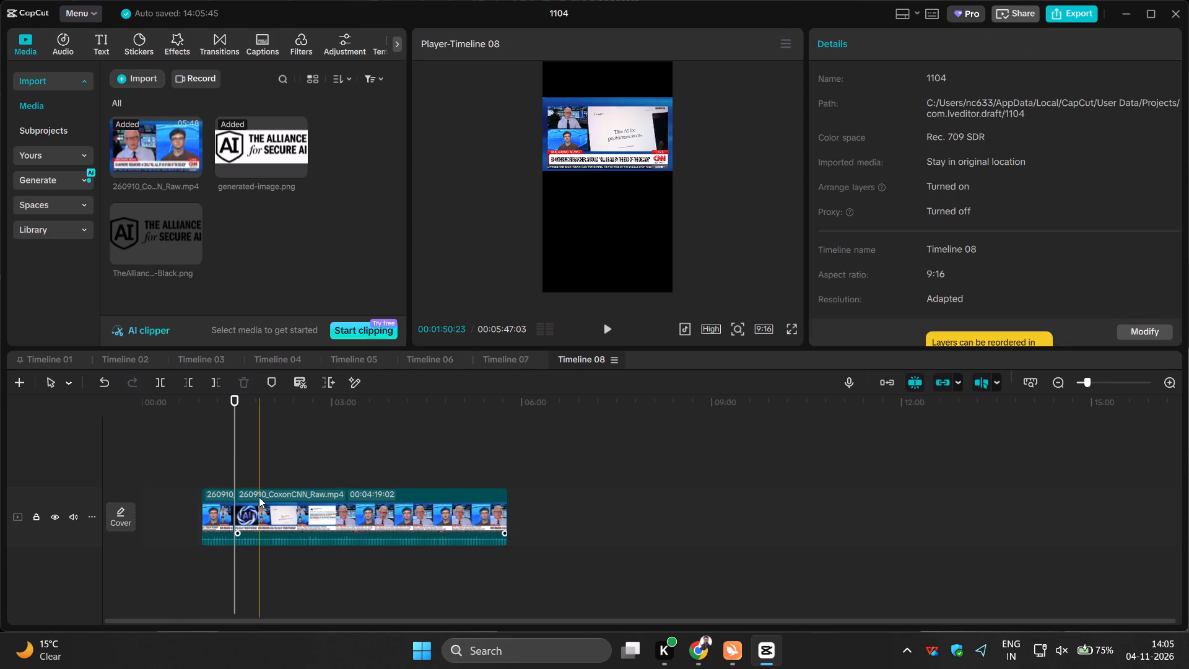
pyautogui.click(247, 380)
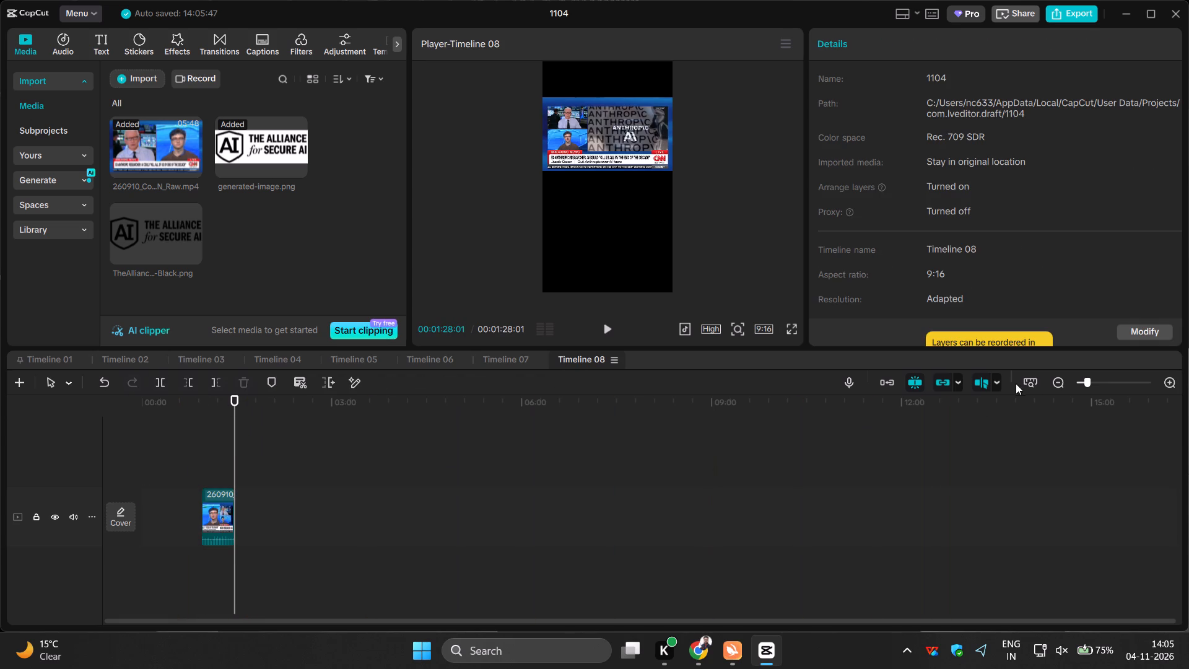
# Move the remaining CNN clip to the start of Timeline 08 and return the playhead to 00:00:00:00.
pyautogui.click(1035, 382)
pyautogui.moveTo(821, 509); pyautogui.dragTo(726, 522)
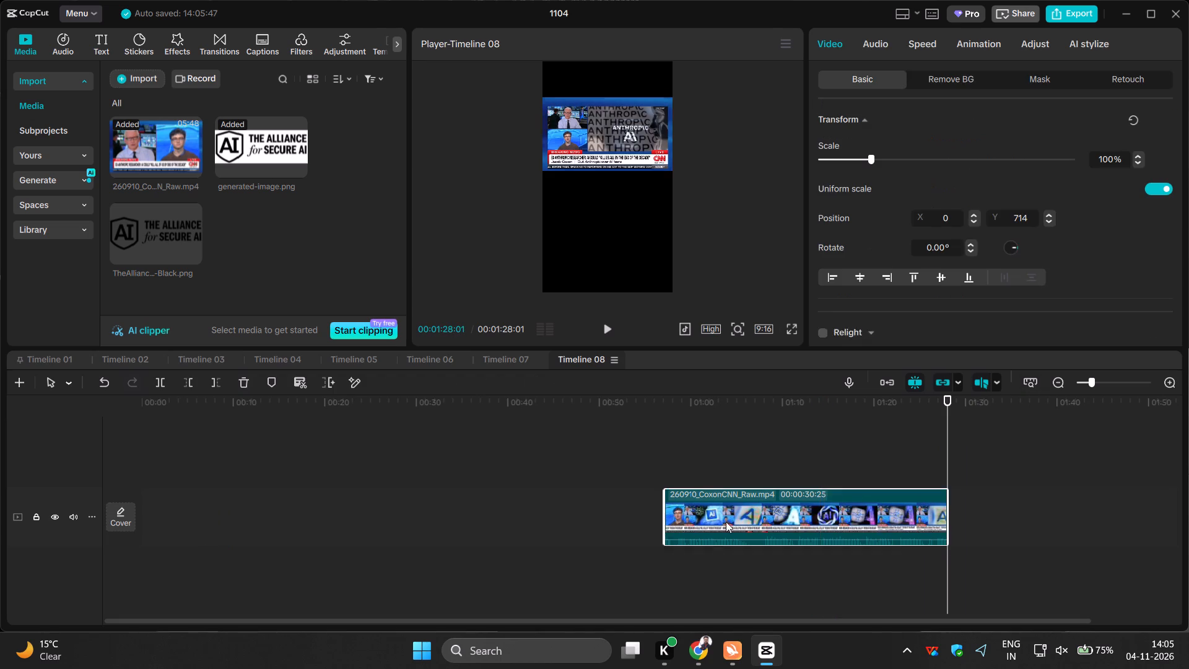
pyautogui.moveTo(726, 522); pyautogui.dragTo(285, 512)
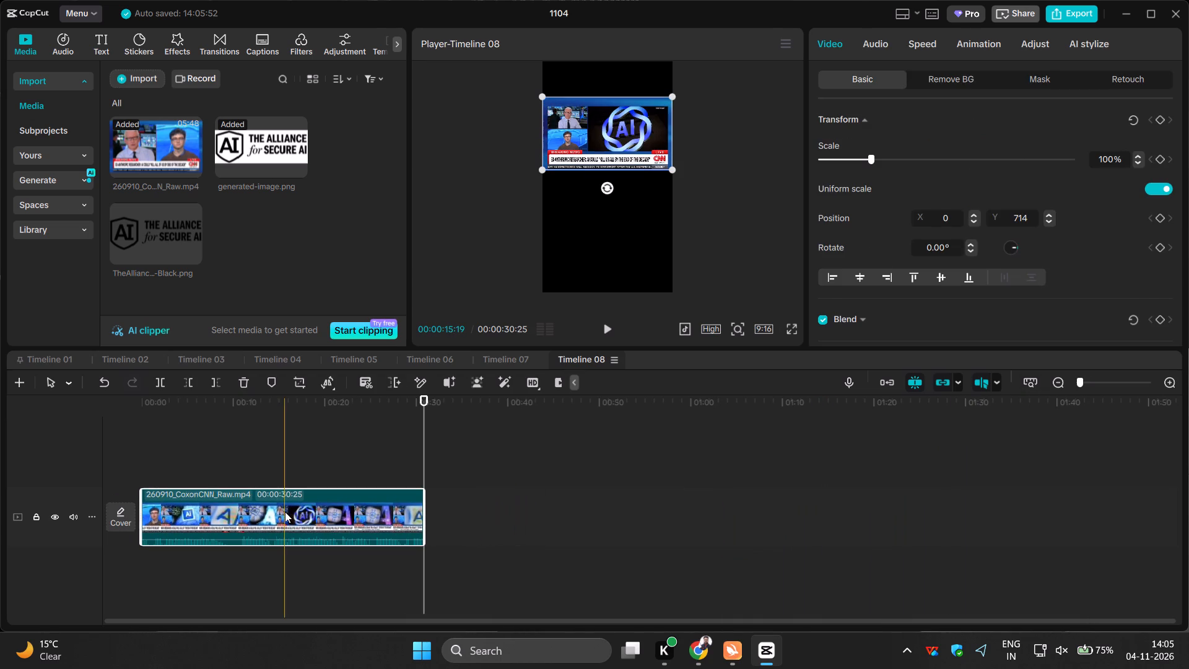
pyautogui.click(140, 458)
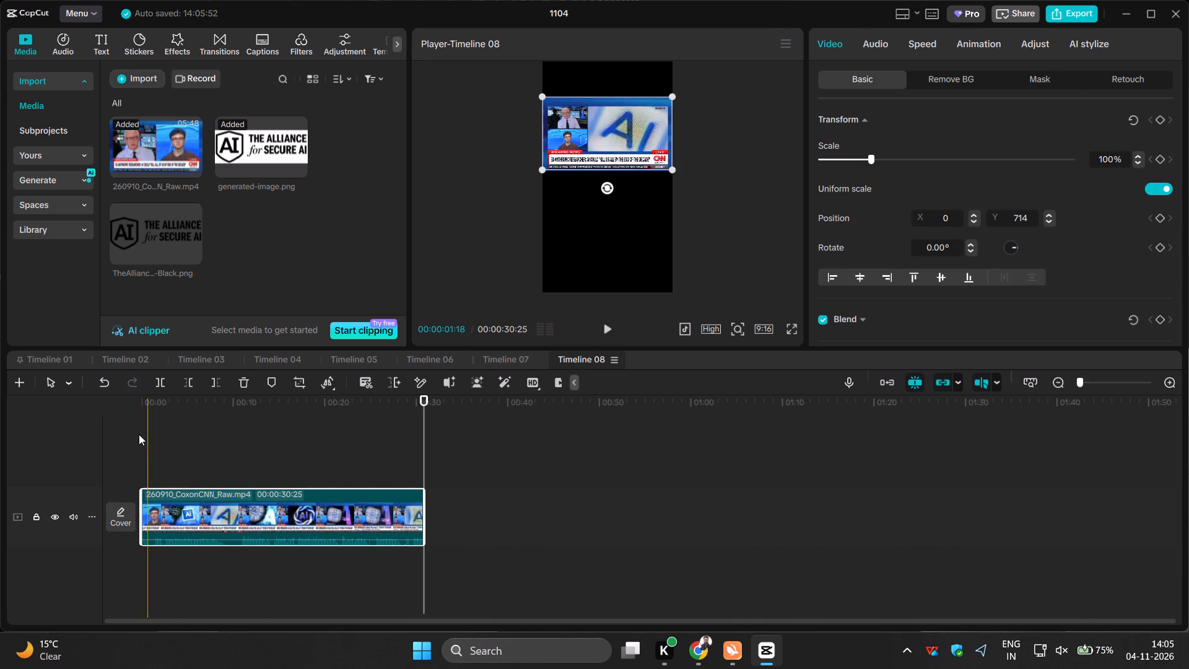
pyautogui.click(138, 434)
pyautogui.doubleClick(138, 434)
pyautogui.click(148, 439)
pyautogui.moveTo(148, 439); pyautogui.dragTo(126, 441)
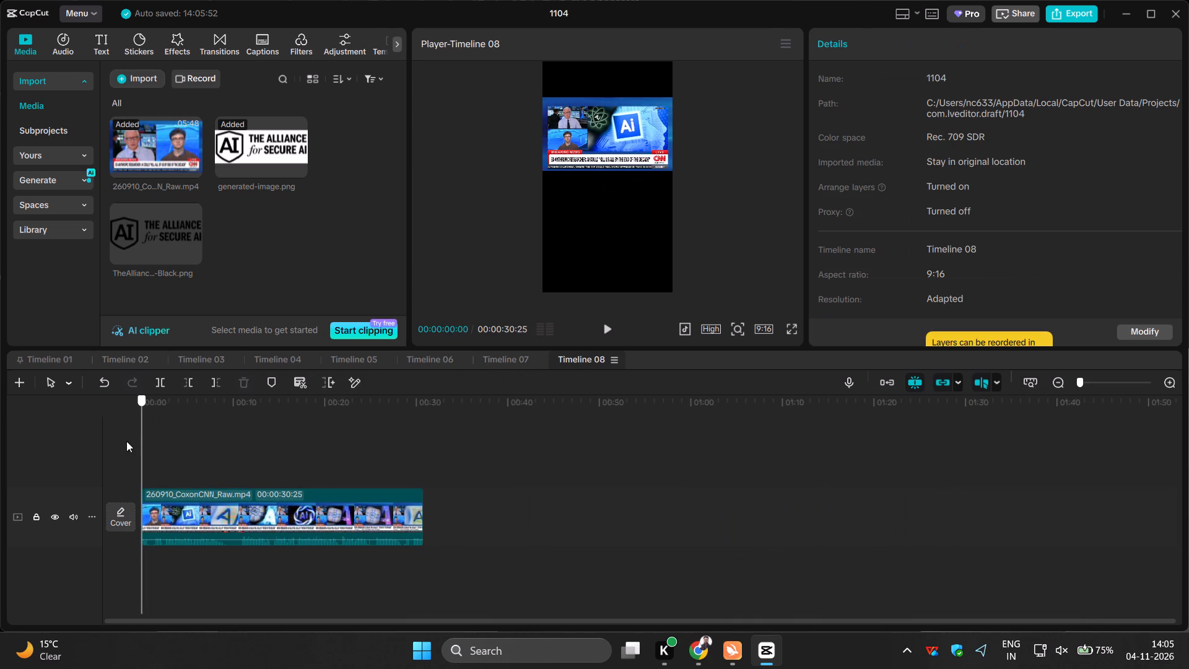
pyautogui.moveTo(126, 441); pyautogui.dragTo(121, 441)
# Add generated-image.png on a track above the CNN clip and extend it to the clip's full length, 00:00:30:25.
pyautogui.click(298, 167)
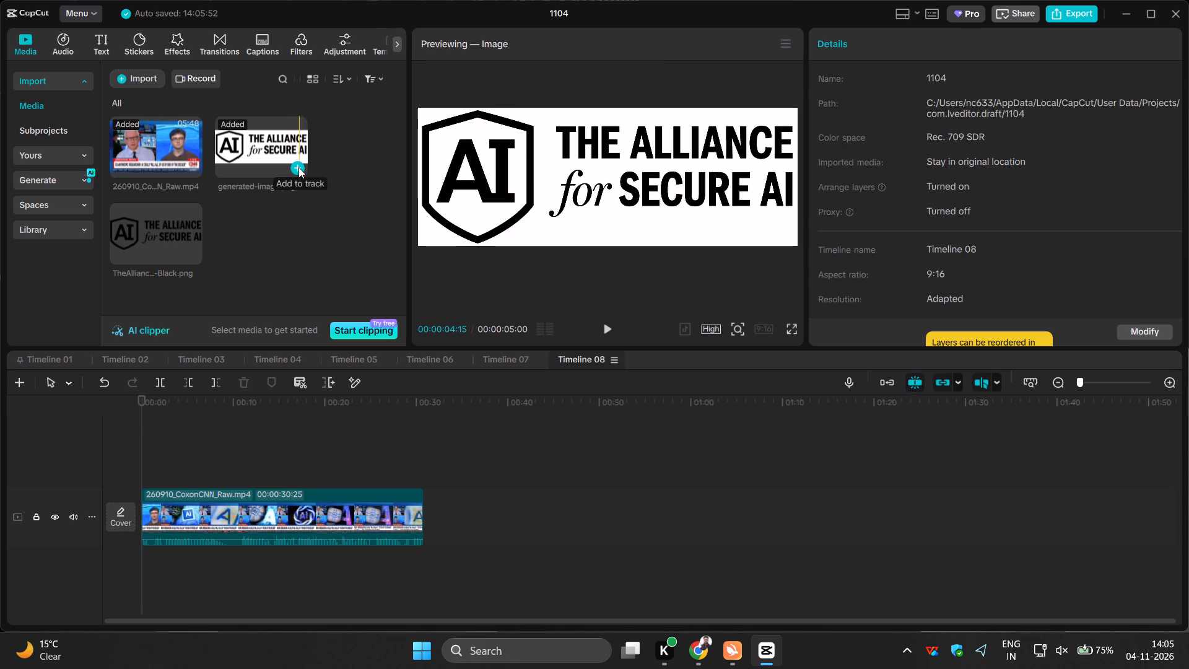
pyautogui.moveTo(186, 468); pyautogui.dragTo(331, 473)
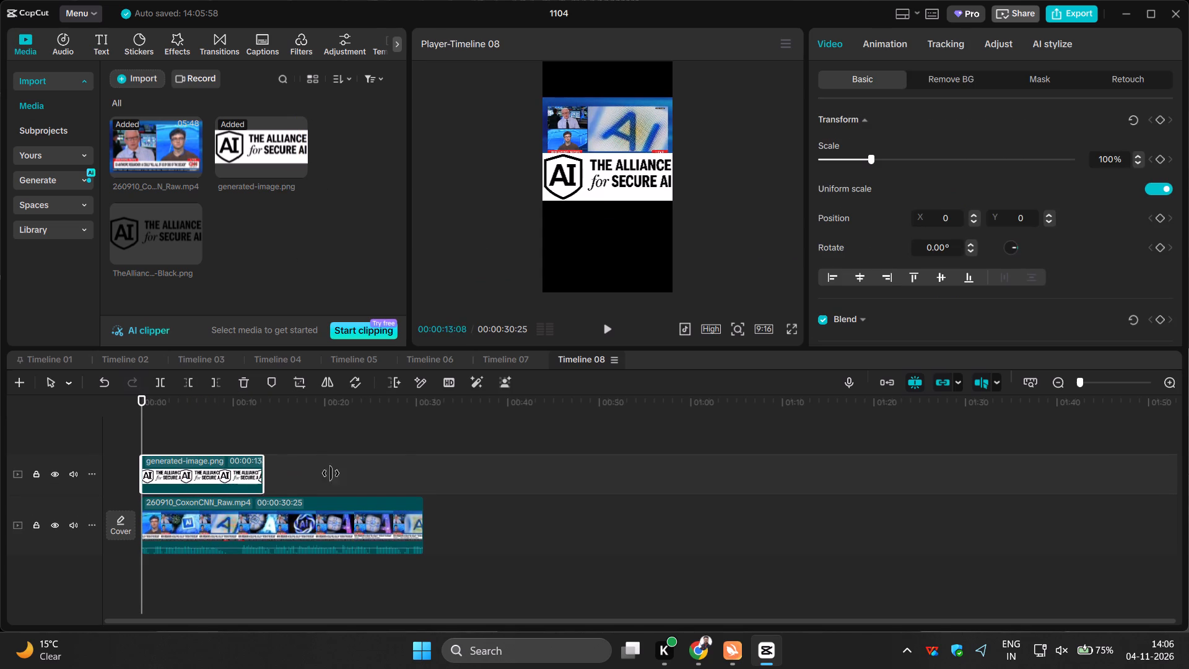
pyautogui.moveTo(331, 473); pyautogui.dragTo(421, 479)
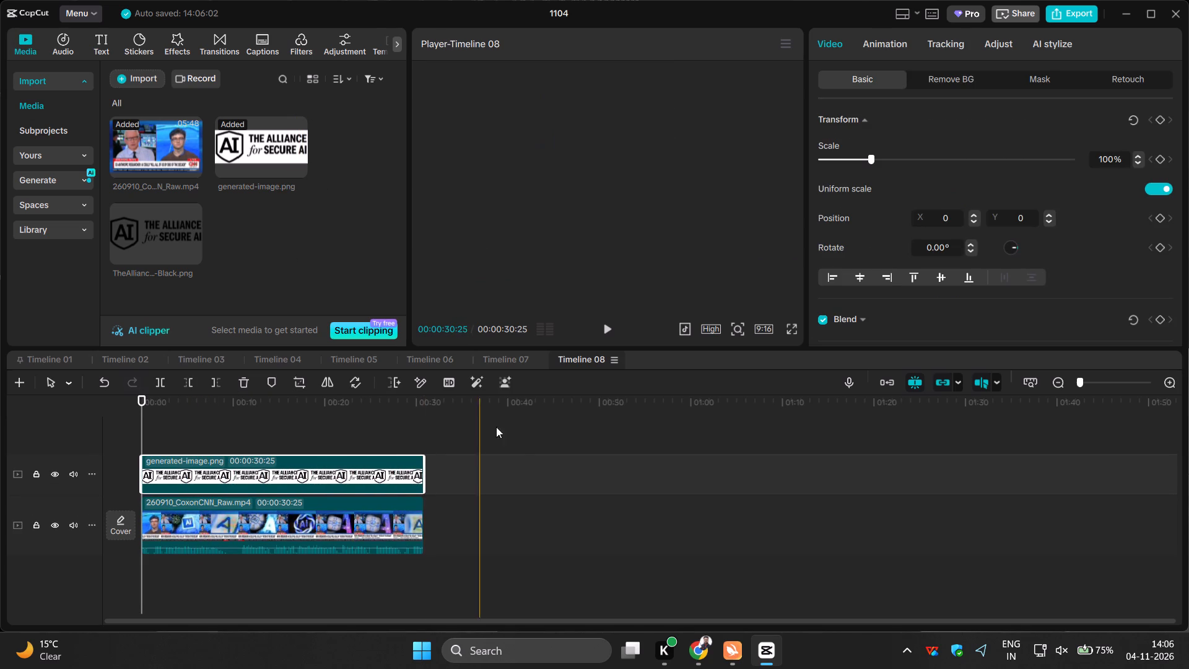
# Shrink the logo to about 33%, centre it horizontally in the black area below the CNN video at about Y -894, and deselect it.
pyautogui.moveTo(539, 153); pyautogui.dragTo(599, 188)
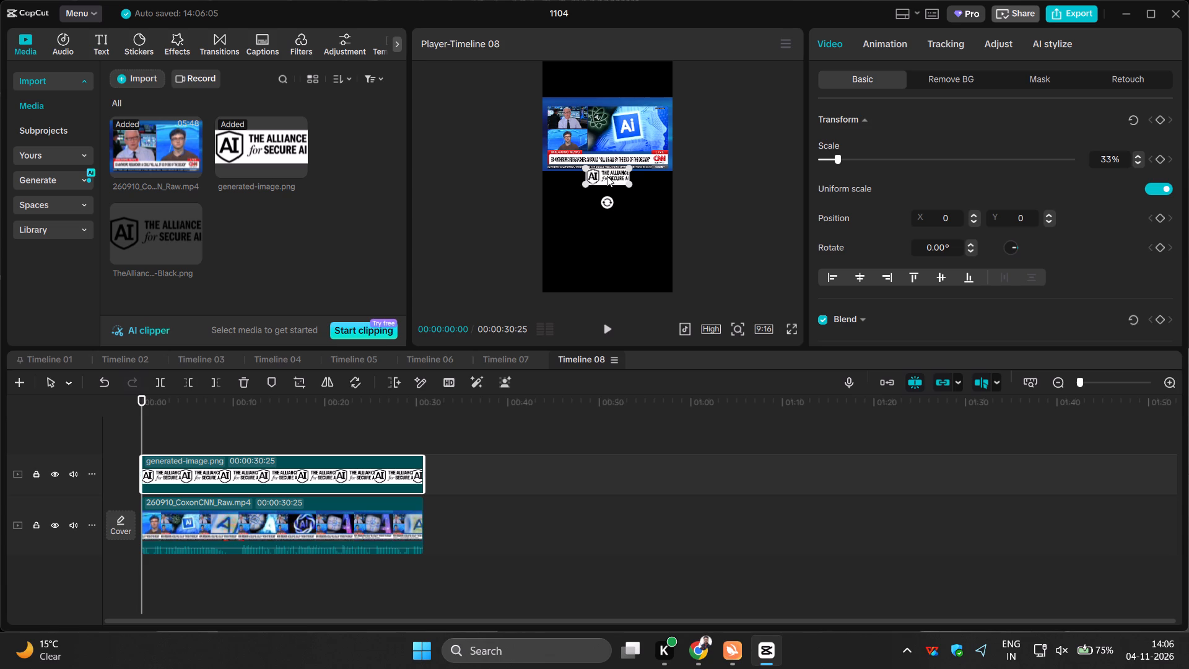
pyautogui.moveTo(607, 176); pyautogui.dragTo(603, 238)
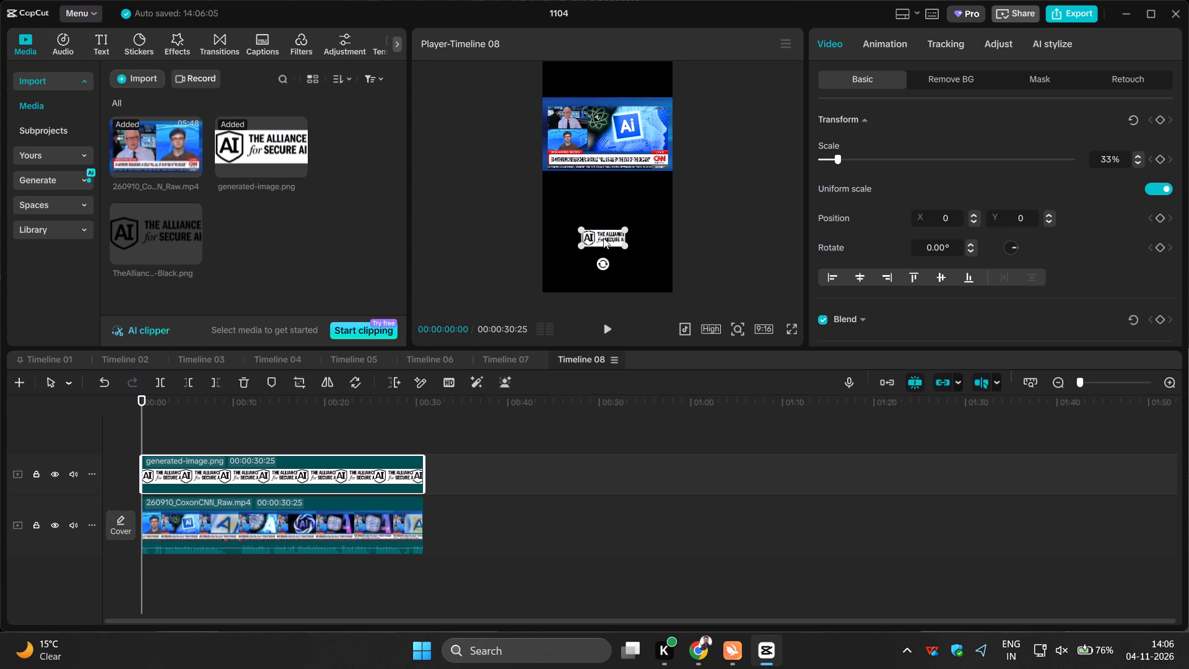
pyautogui.moveTo(603, 238); pyautogui.dragTo(604, 230)
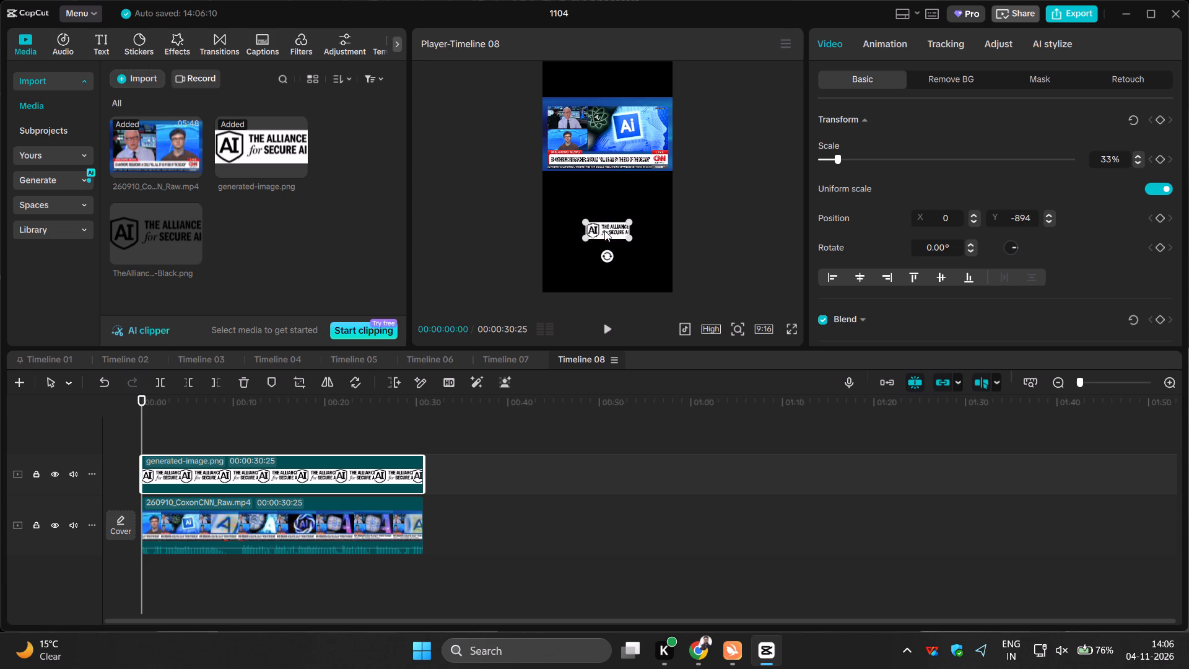
pyautogui.click(698, 229)
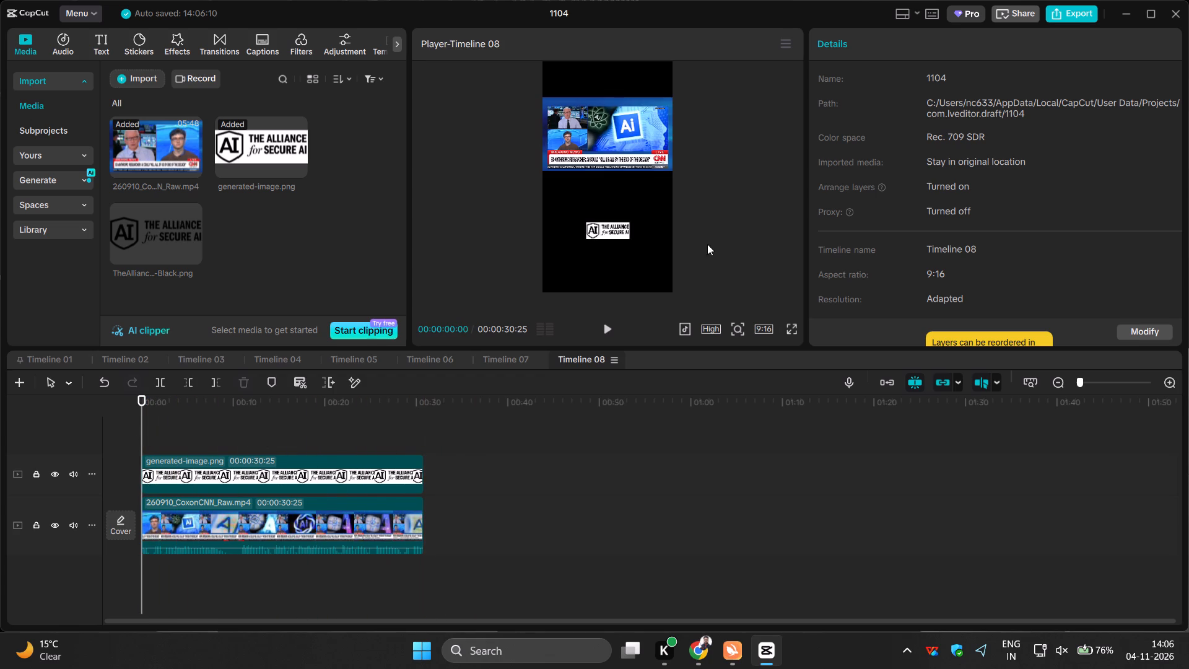
# Export Timeline 08 as 1104(7) with the frame rate set to 60fps.
pyautogui.click(1075, 18)
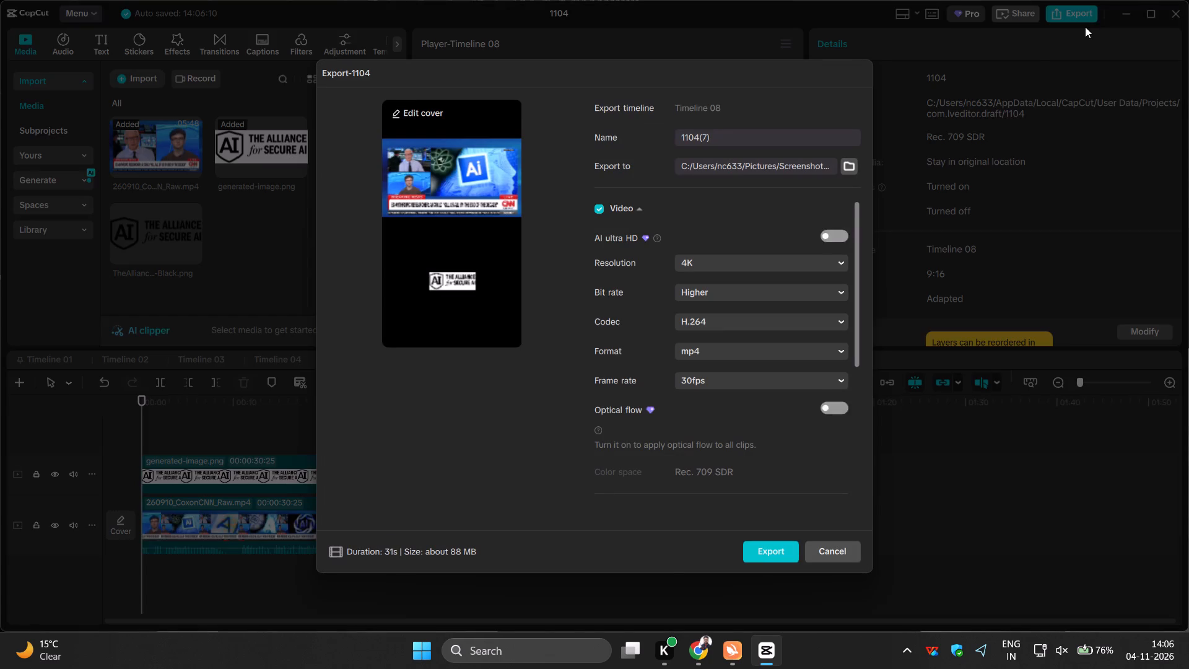
pyautogui.click(727, 383)
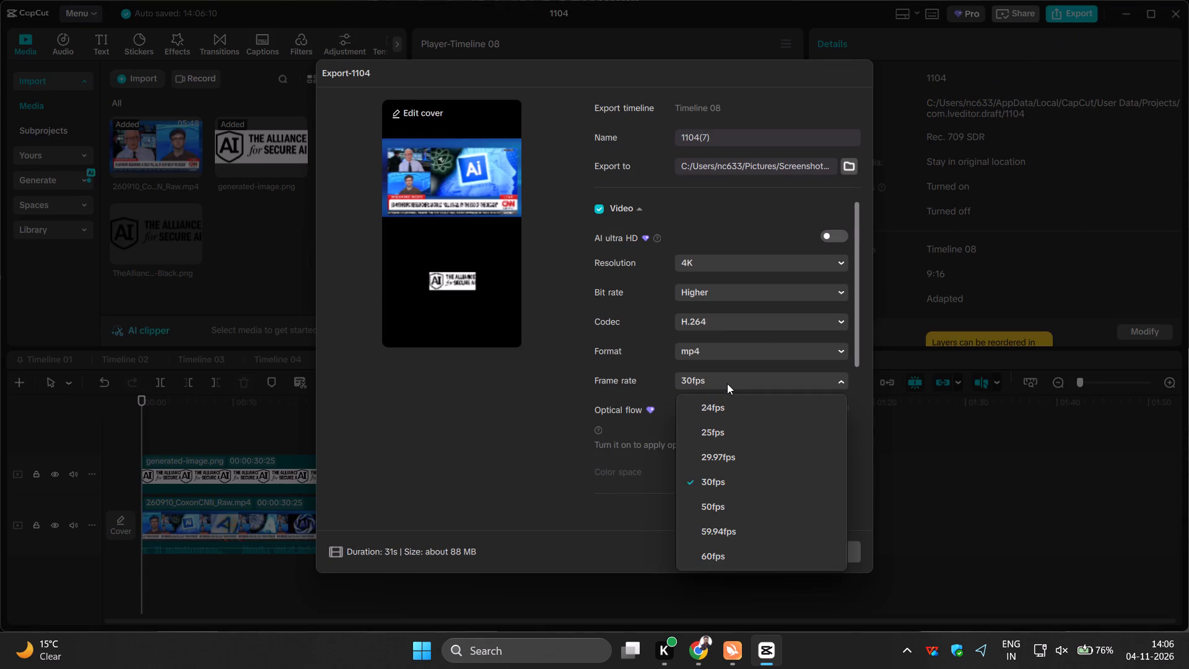
pyautogui.click(704, 556)
pyautogui.scroll(-12, 809, 275)
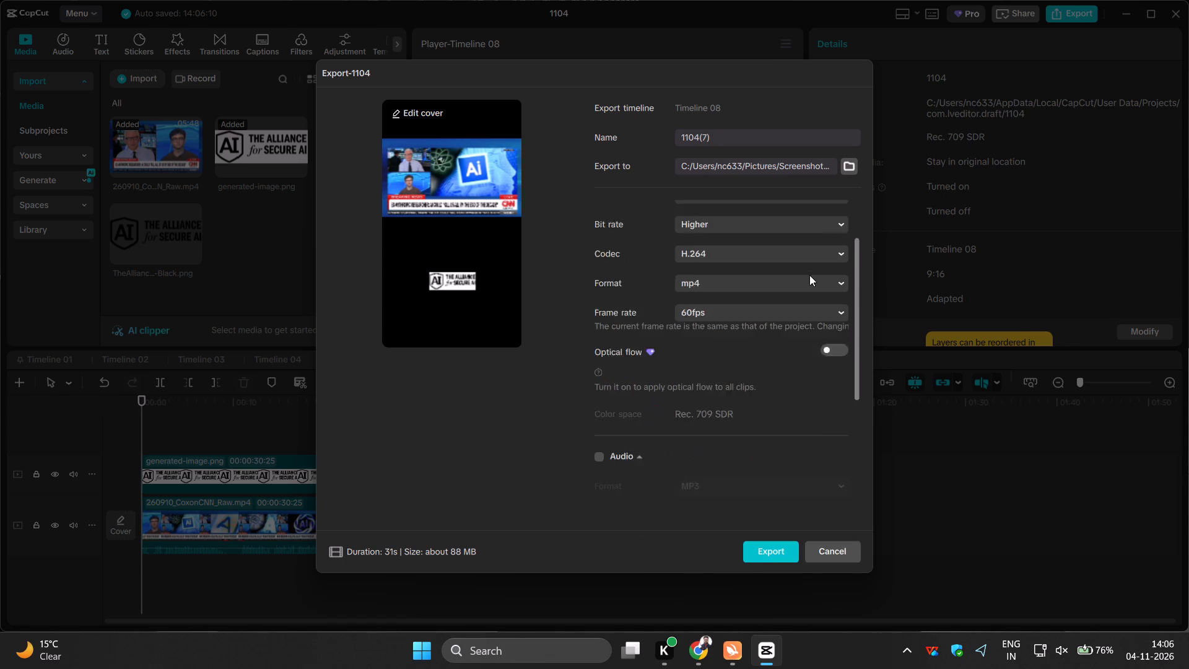
pyautogui.scroll(-9, 809, 275)
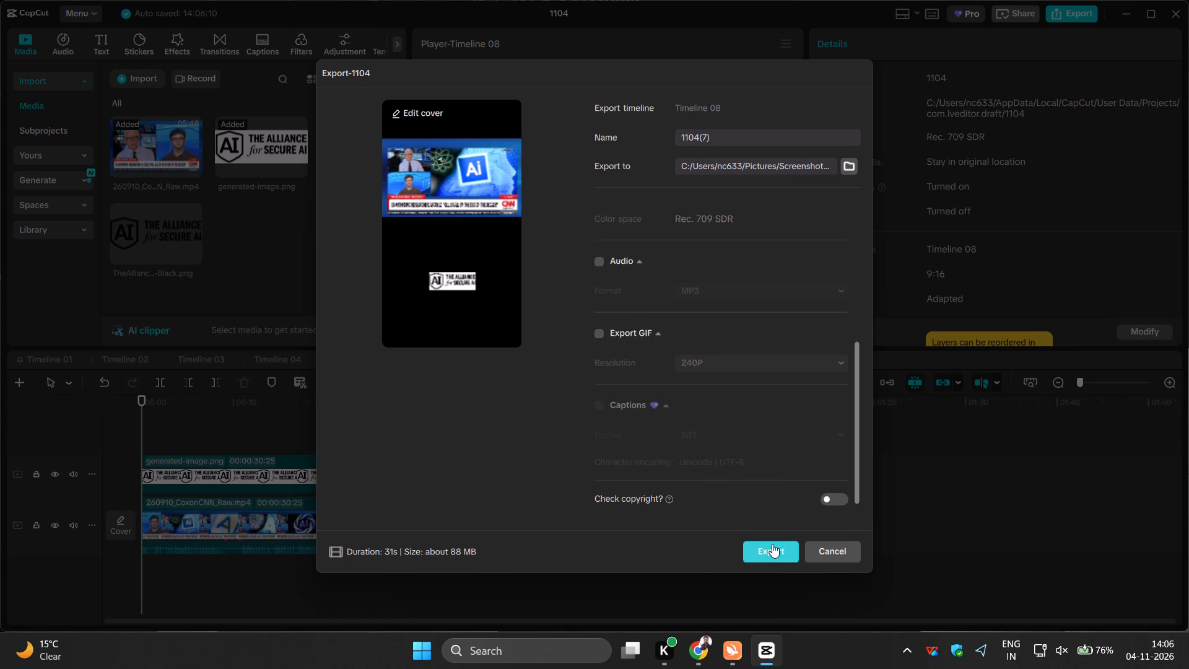
pyautogui.click(772, 544)
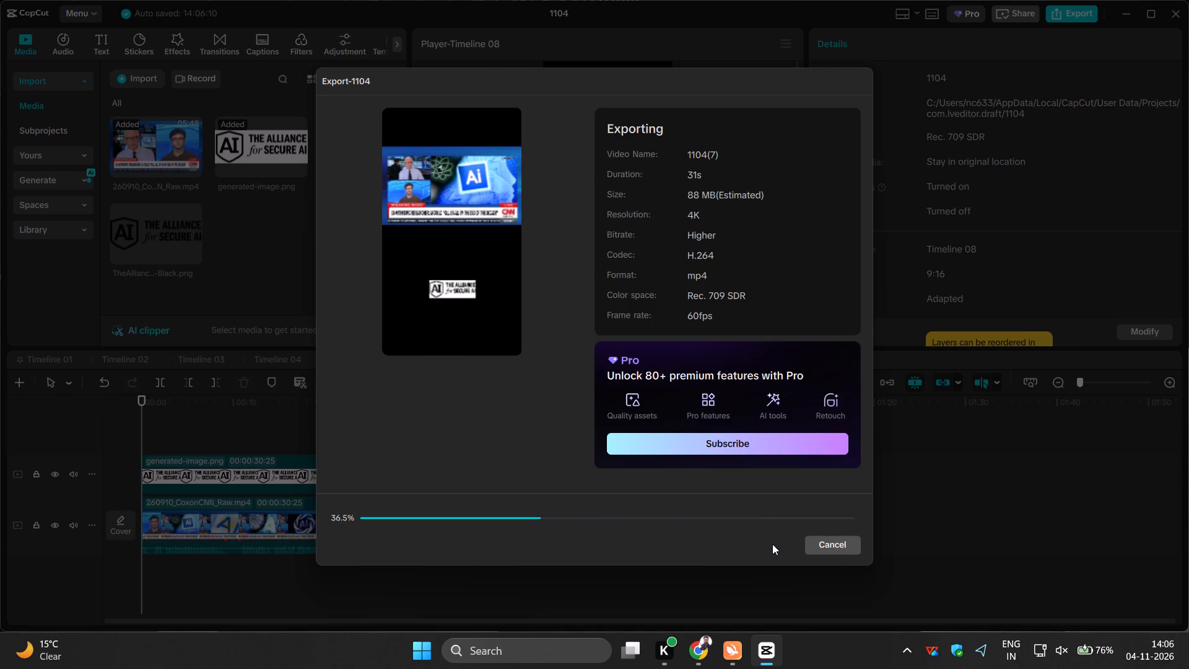
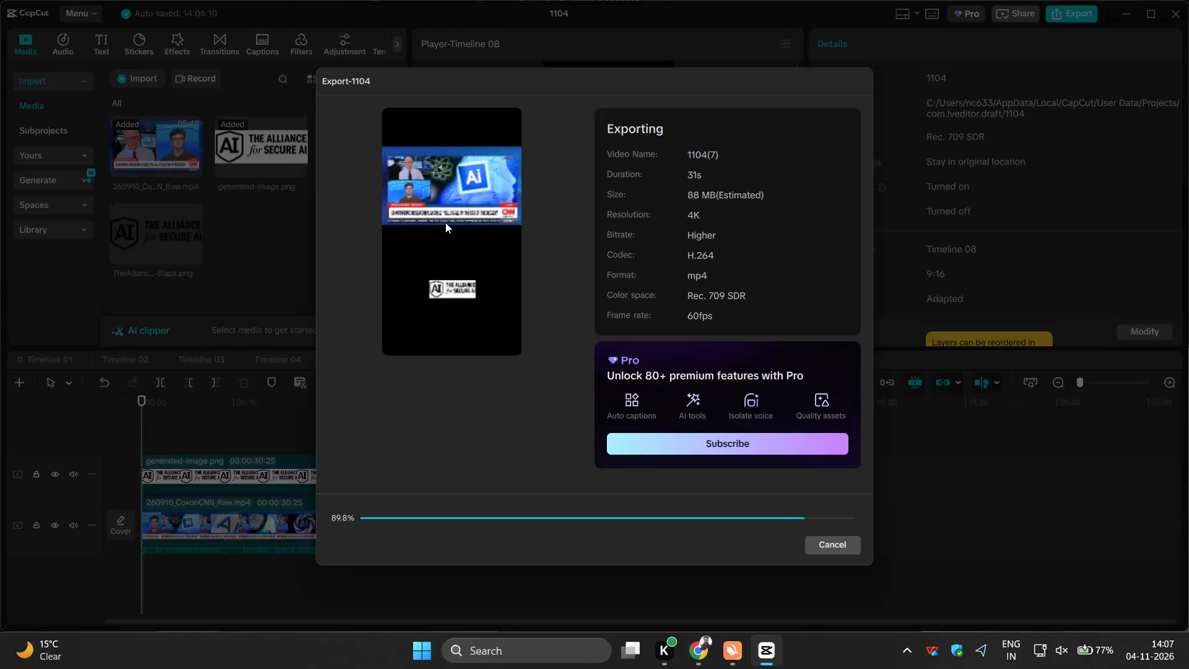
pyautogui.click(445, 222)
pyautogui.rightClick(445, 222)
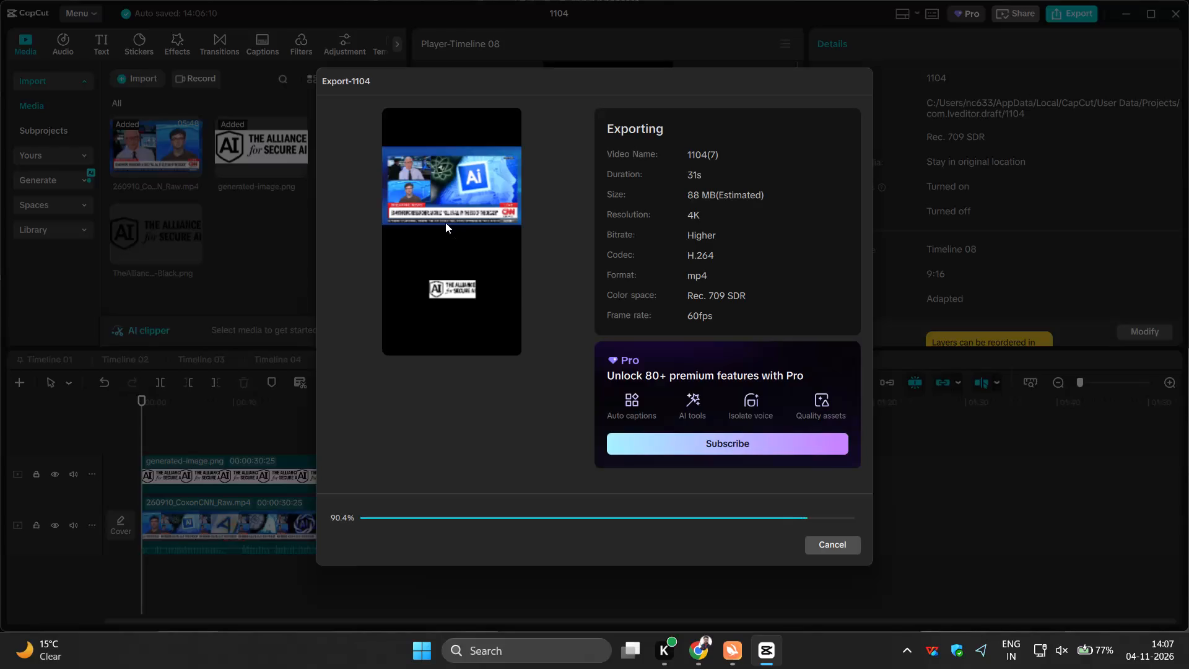
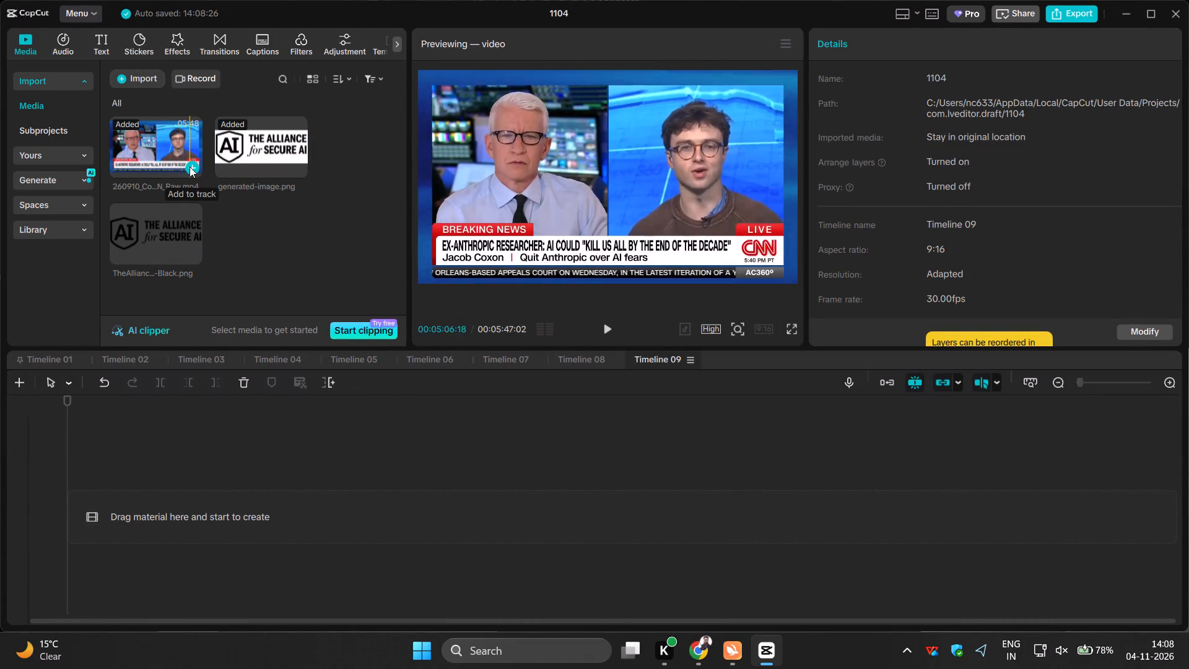
# Add the raw CNN interview video to the empty Timeline 09.
pyautogui.click(191, 168)
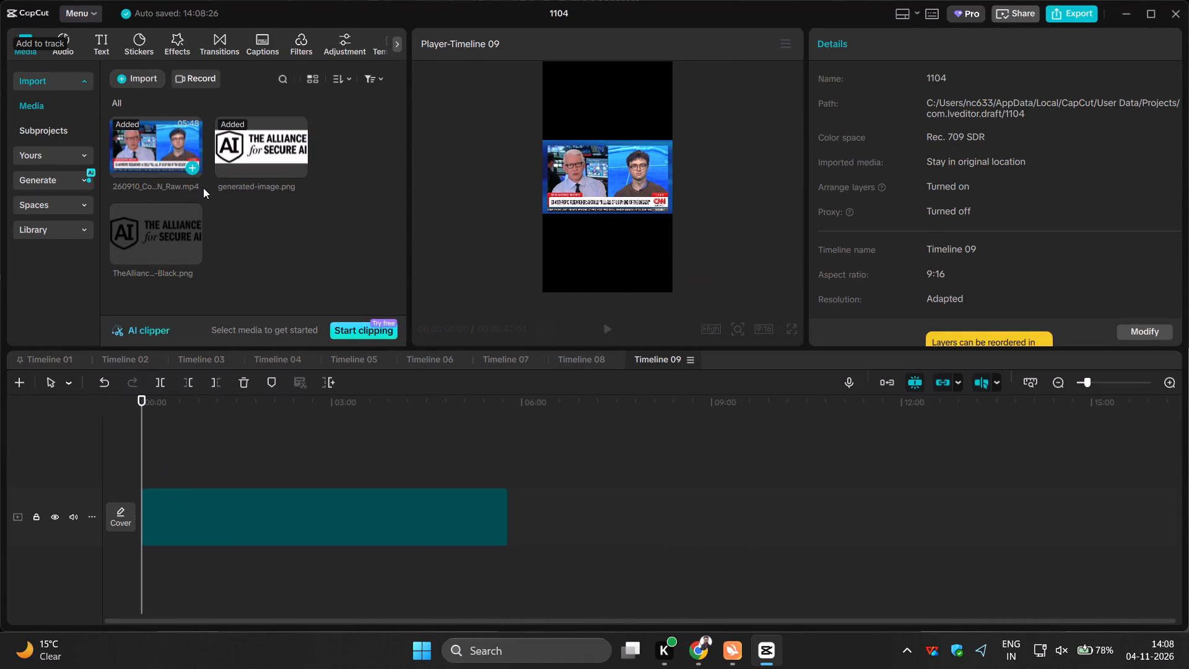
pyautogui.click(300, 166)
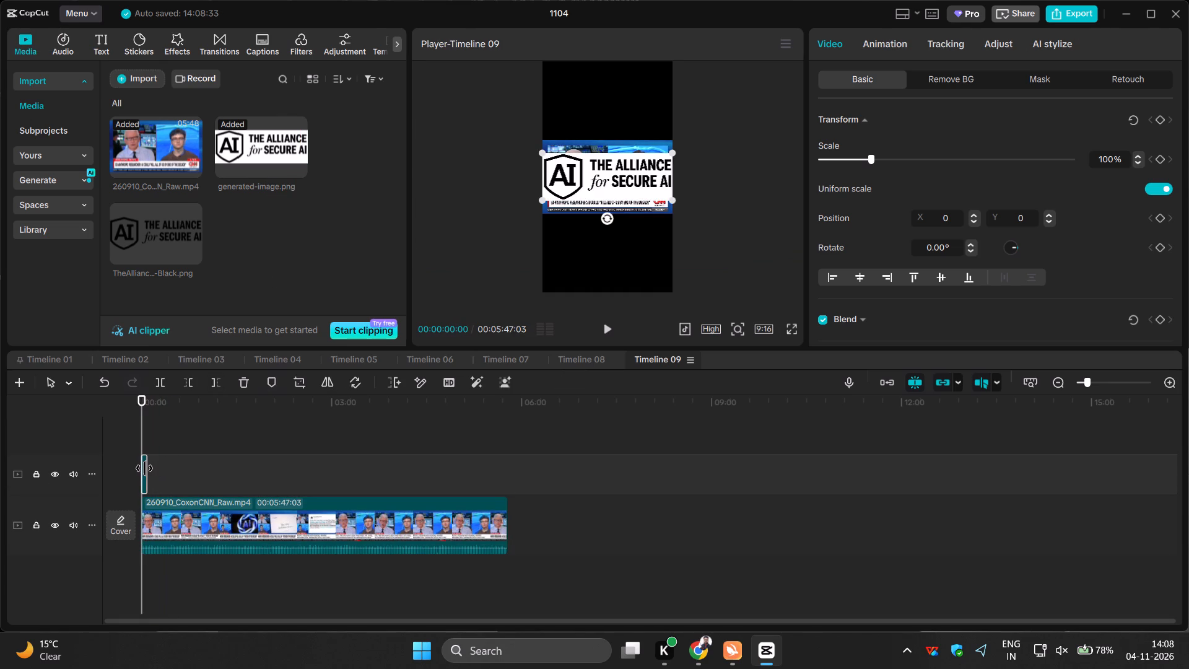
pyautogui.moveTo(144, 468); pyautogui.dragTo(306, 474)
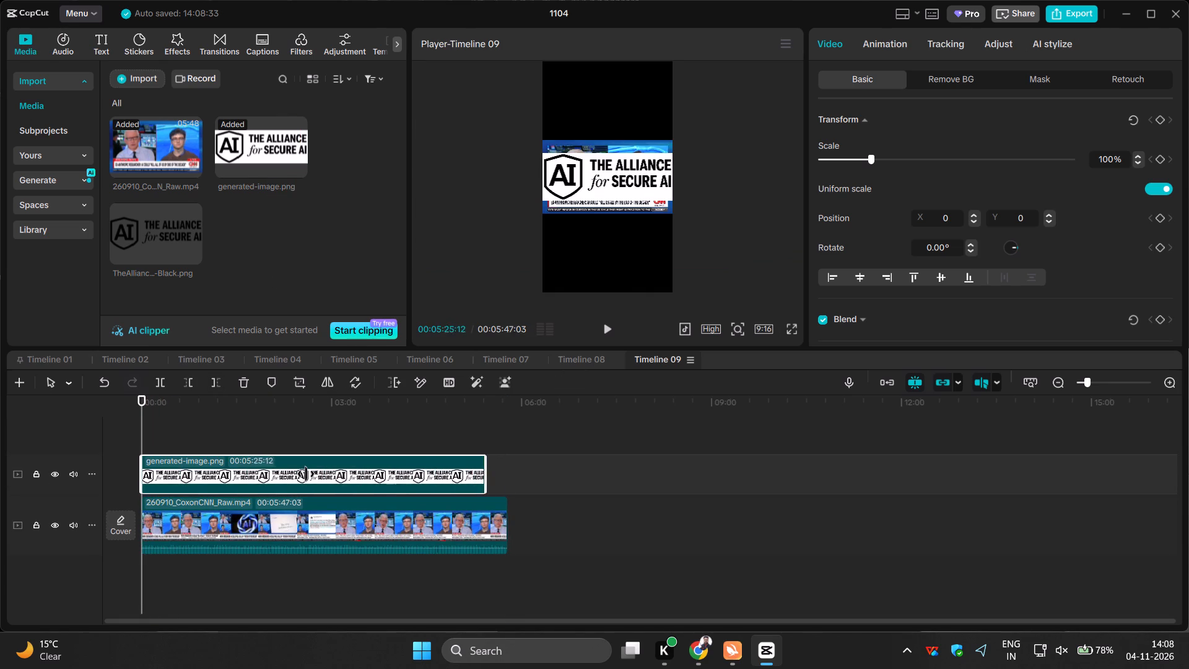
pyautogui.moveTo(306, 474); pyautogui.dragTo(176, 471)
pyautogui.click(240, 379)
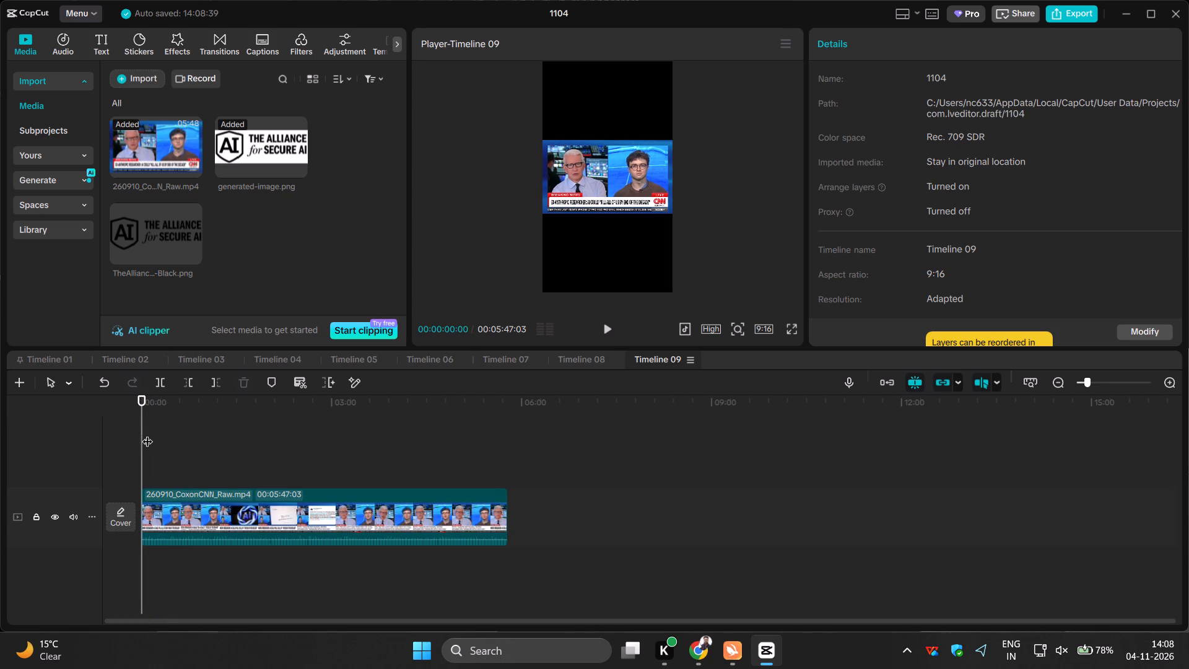
# Split the CNN clip at about 00:01:51 and 00:02:23 and delete the pieces before and after that section.
pyautogui.click(259, 444)
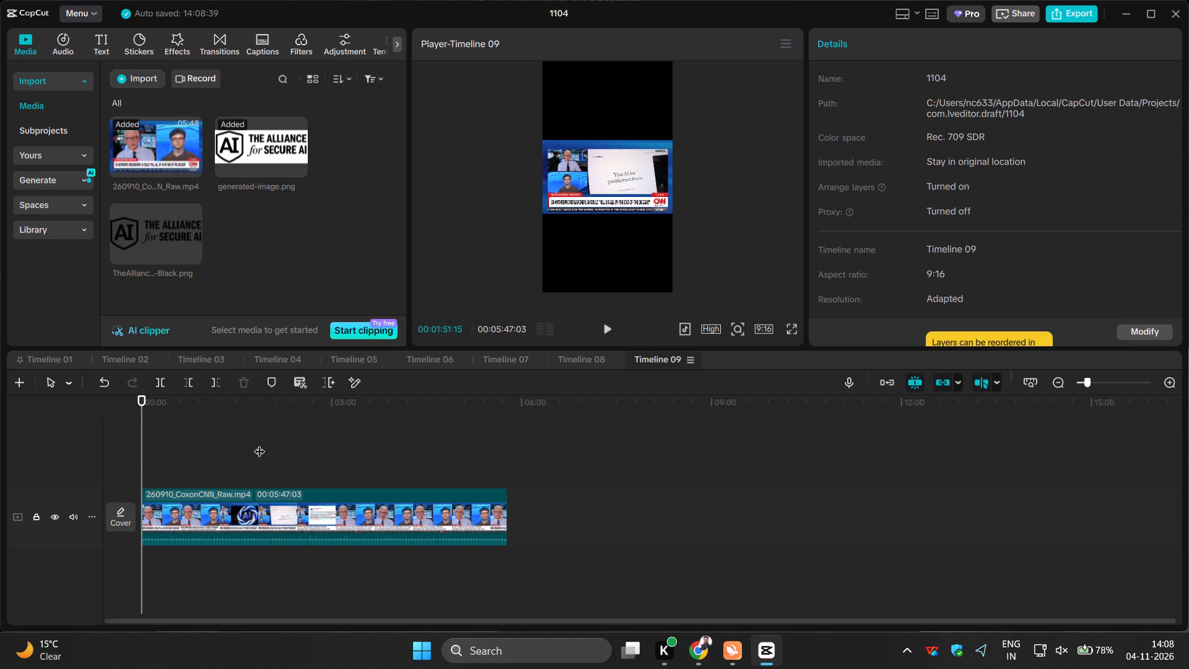
pyautogui.click(160, 379)
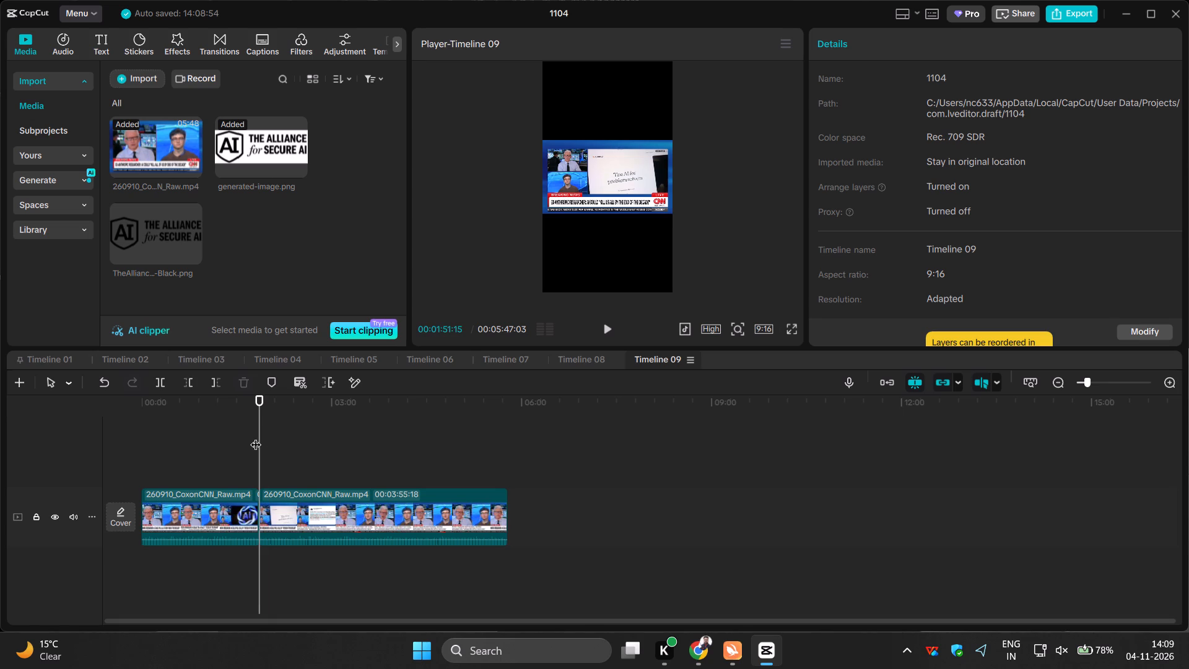
pyautogui.click(292, 436)
pyautogui.click(159, 379)
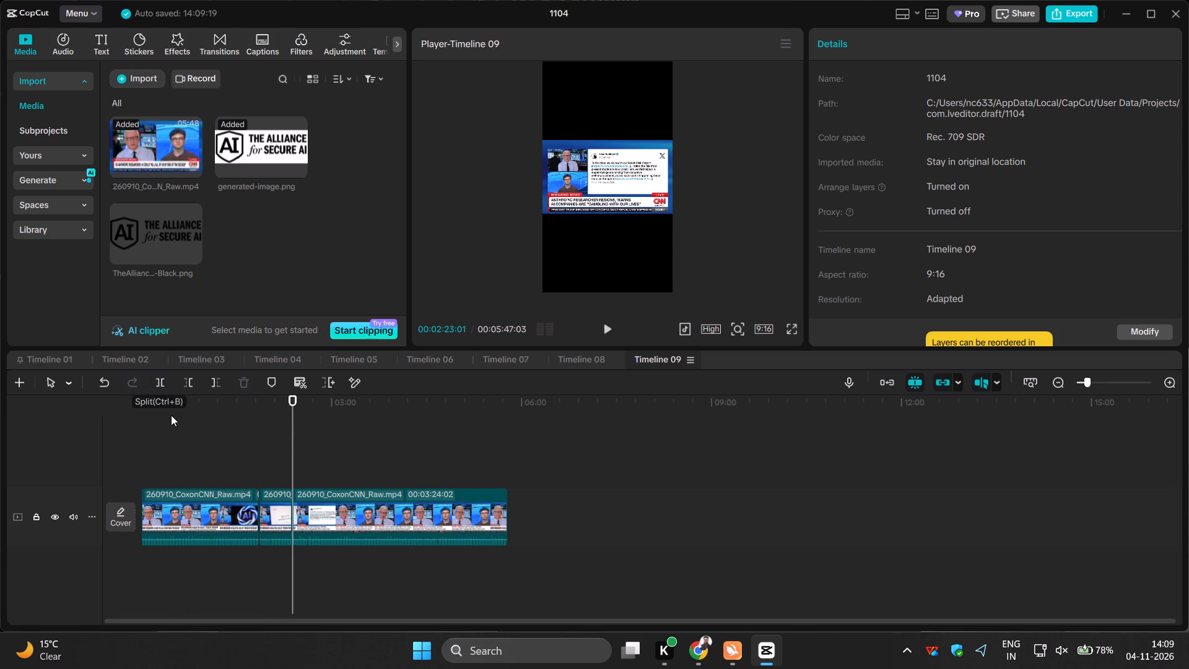
pyautogui.click(181, 501)
pyautogui.click(248, 380)
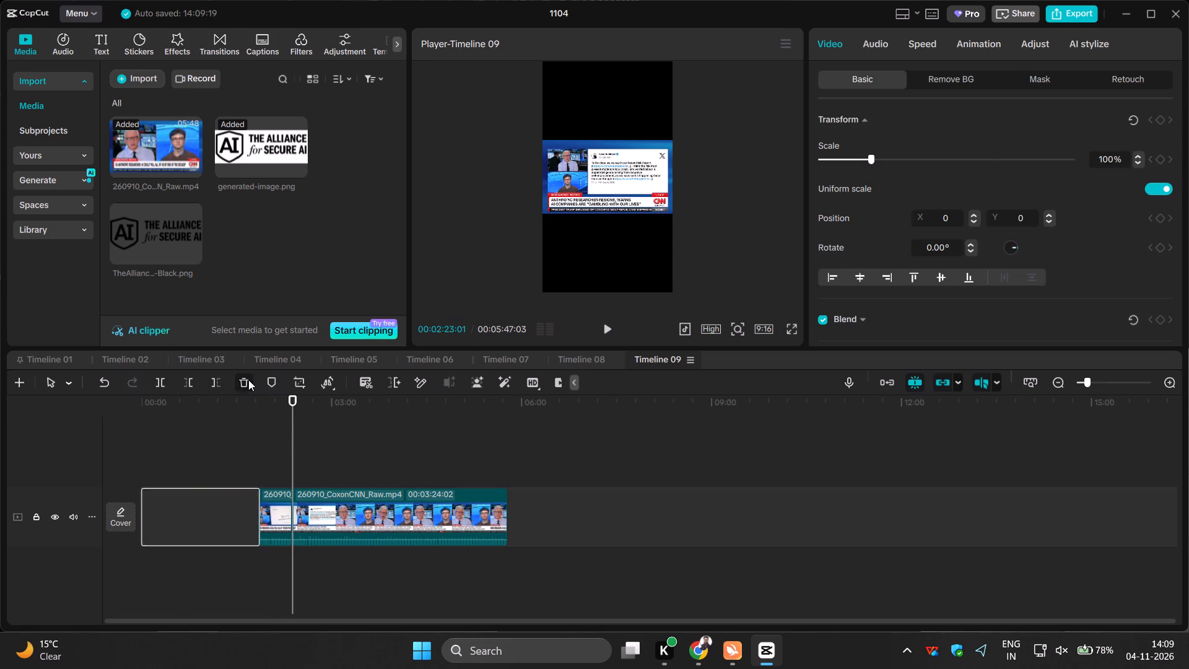
pyautogui.click(332, 501)
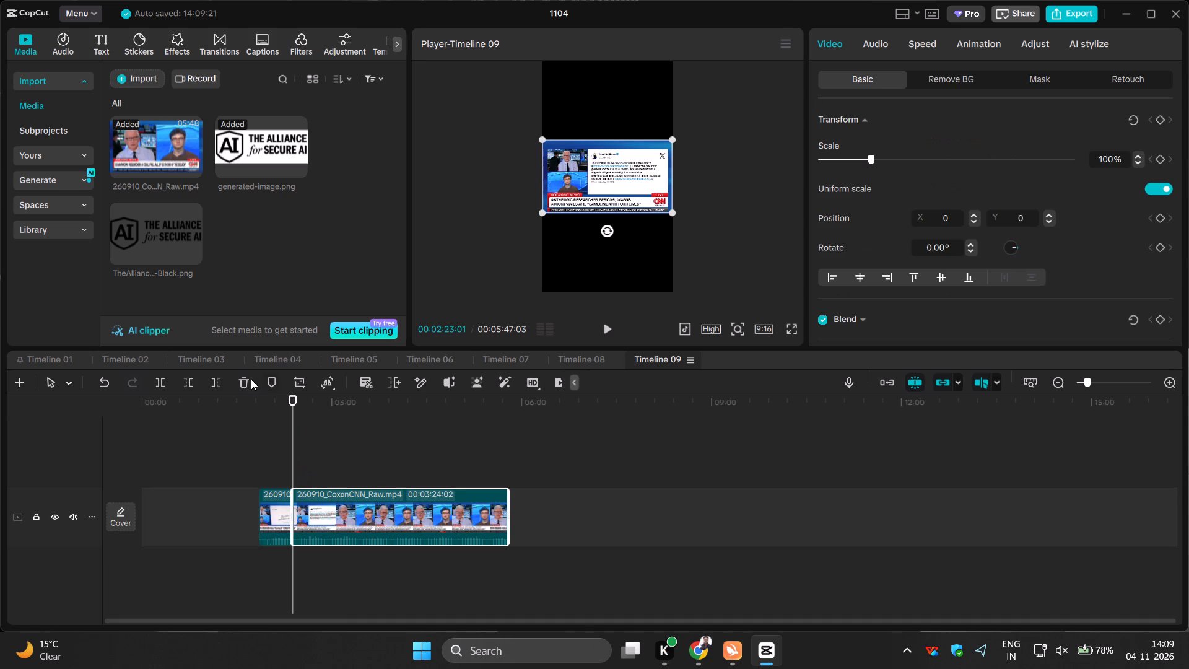
pyautogui.click(248, 380)
# Move the remaining CNN clip to the very start of the timeline.
pyautogui.moveTo(277, 509); pyautogui.dragTo(179, 517)
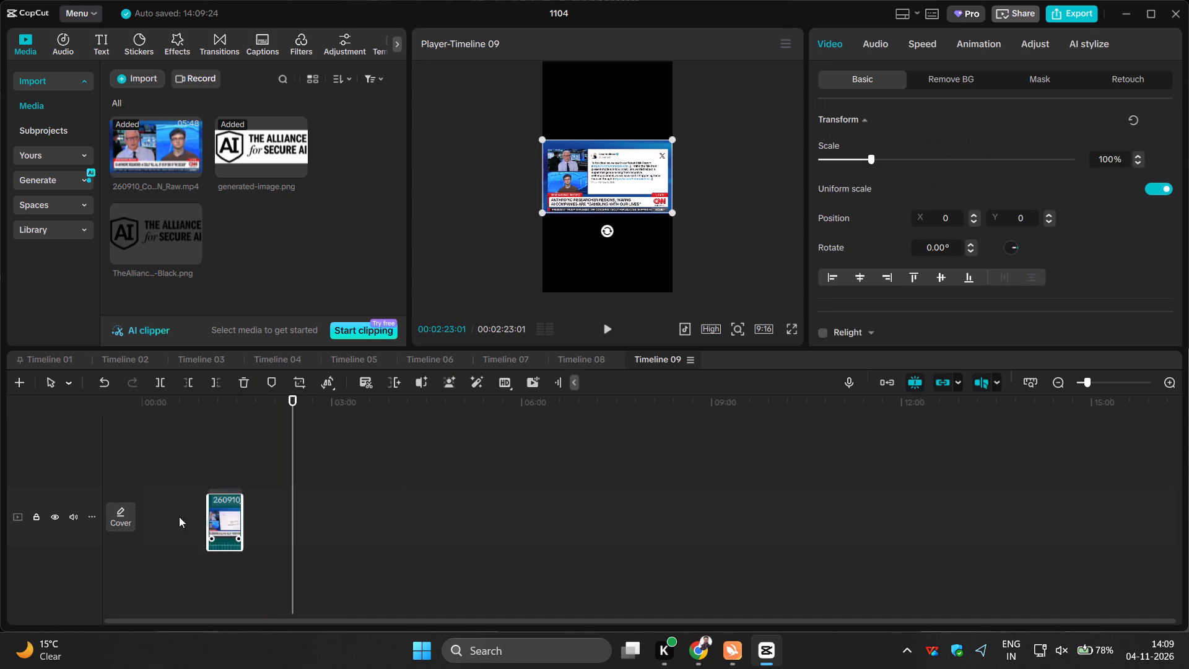
pyautogui.moveTo(179, 517); pyautogui.dragTo(158, 512)
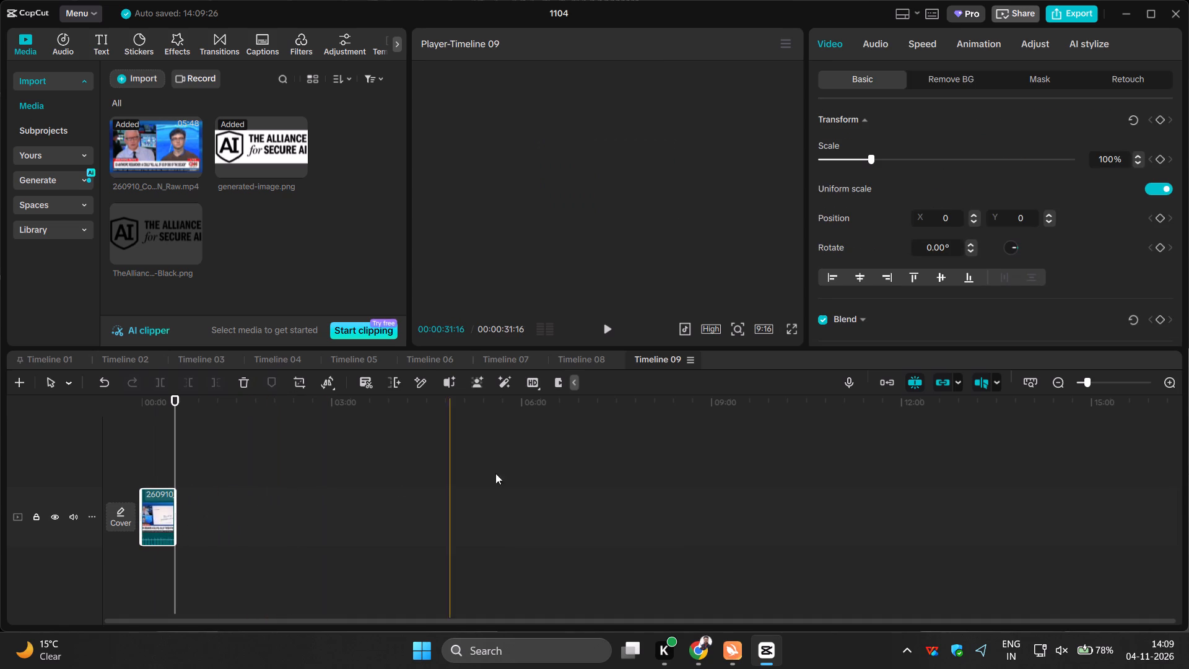
# Add the white-background Alliance for Secure AI logo above the clip from the timeline start and extend it to 00:00:31:16, the clip's end.
pyautogui.click(1023, 383)
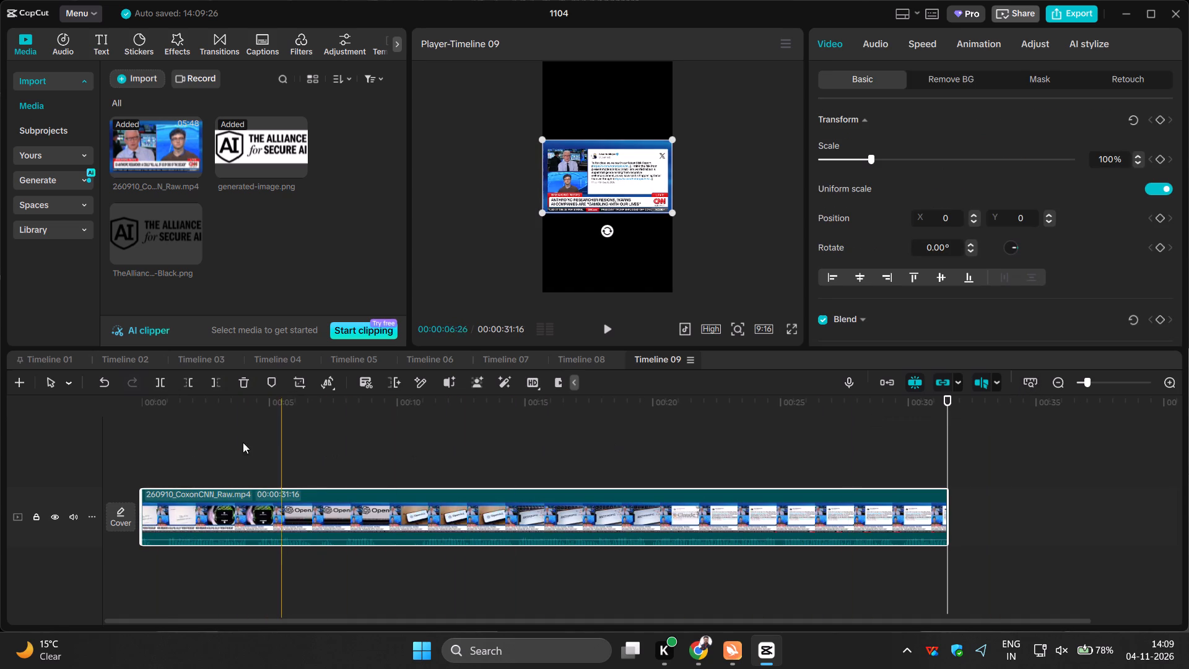
pyautogui.click(183, 445)
pyautogui.moveTo(183, 445); pyautogui.dragTo(76, 457)
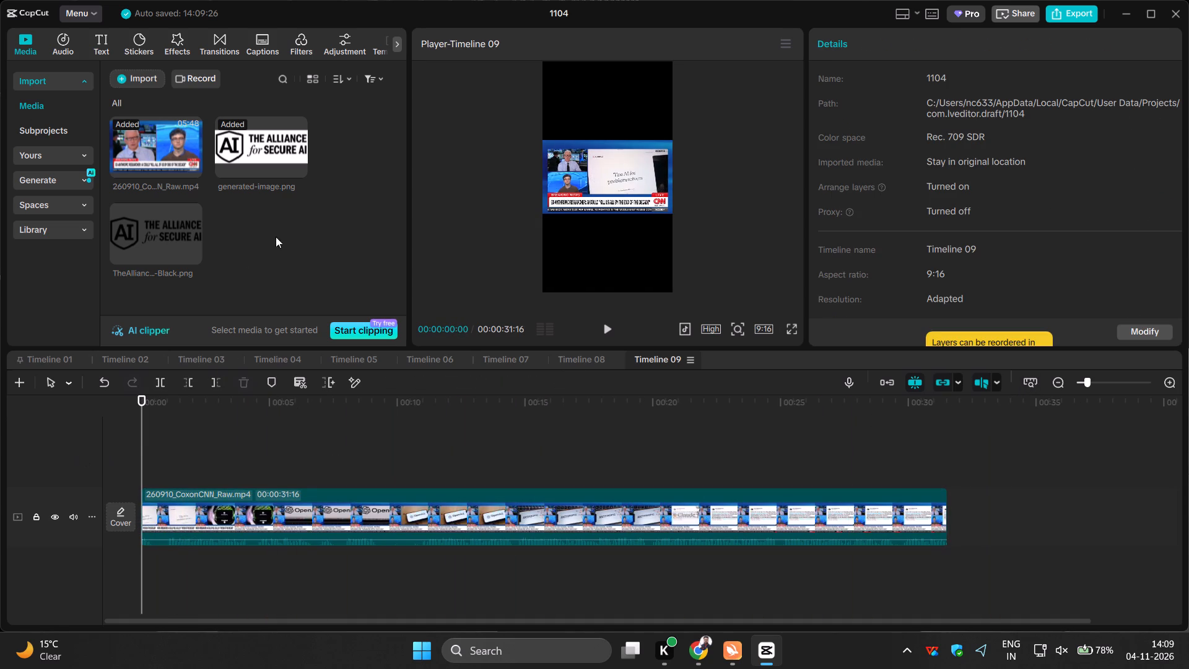
pyautogui.click(297, 170)
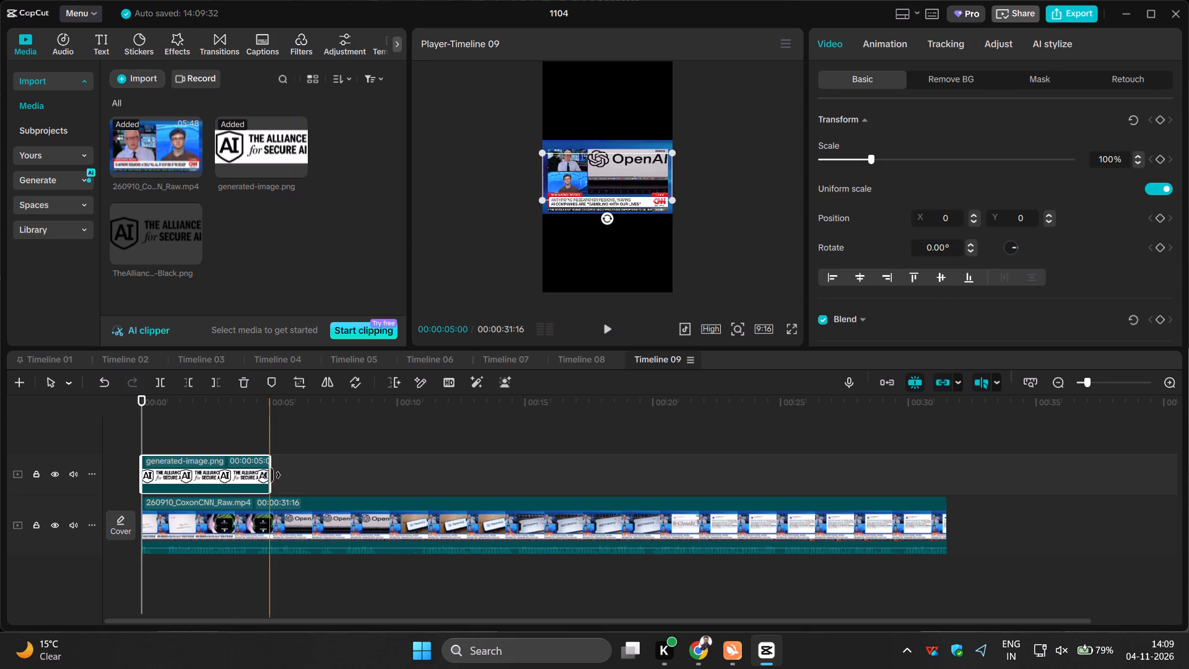
pyautogui.moveTo(269, 473); pyautogui.dragTo(936, 489)
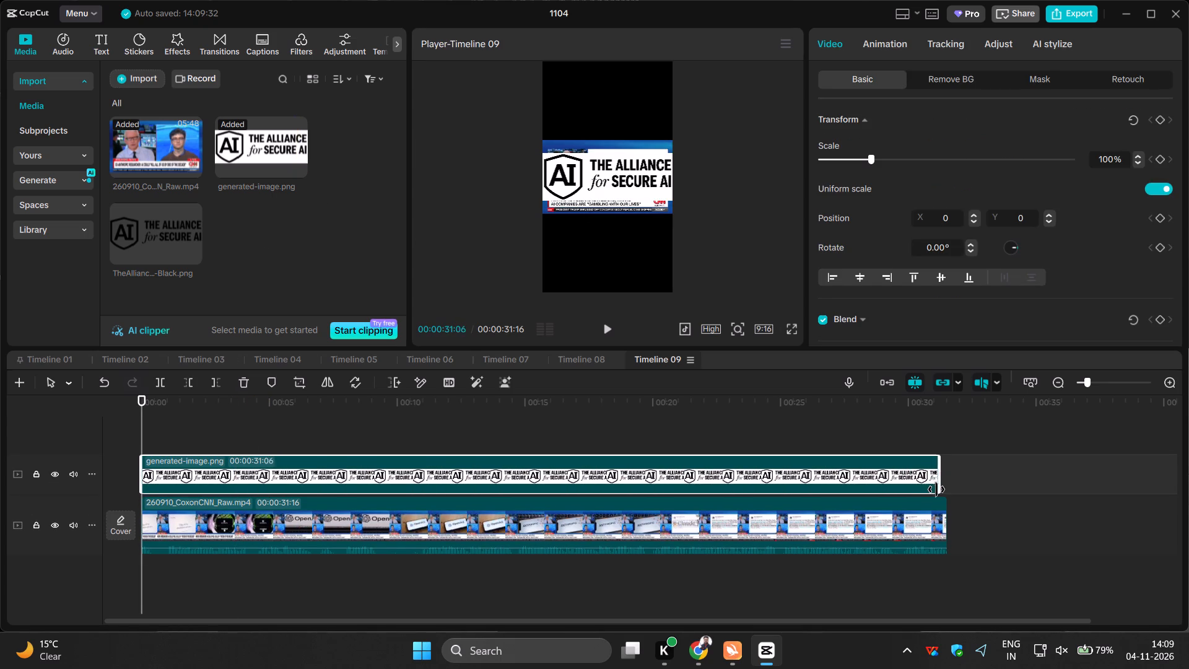
pyautogui.moveTo(936, 489); pyautogui.dragTo(942, 491)
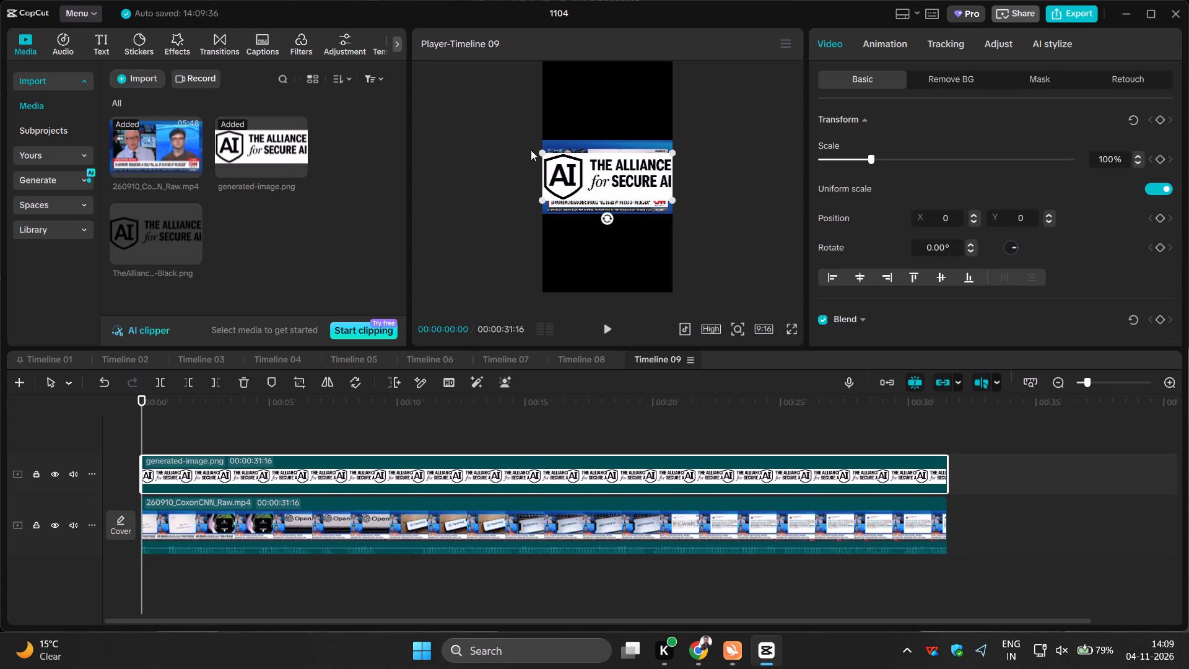
# Scale the logo down to 38% and place it centred in the black area below the CNN video.
pyautogui.moveTo(542, 151); pyautogui.dragTo(595, 183)
pyautogui.moveTo(606, 178); pyautogui.dragTo(602, 238)
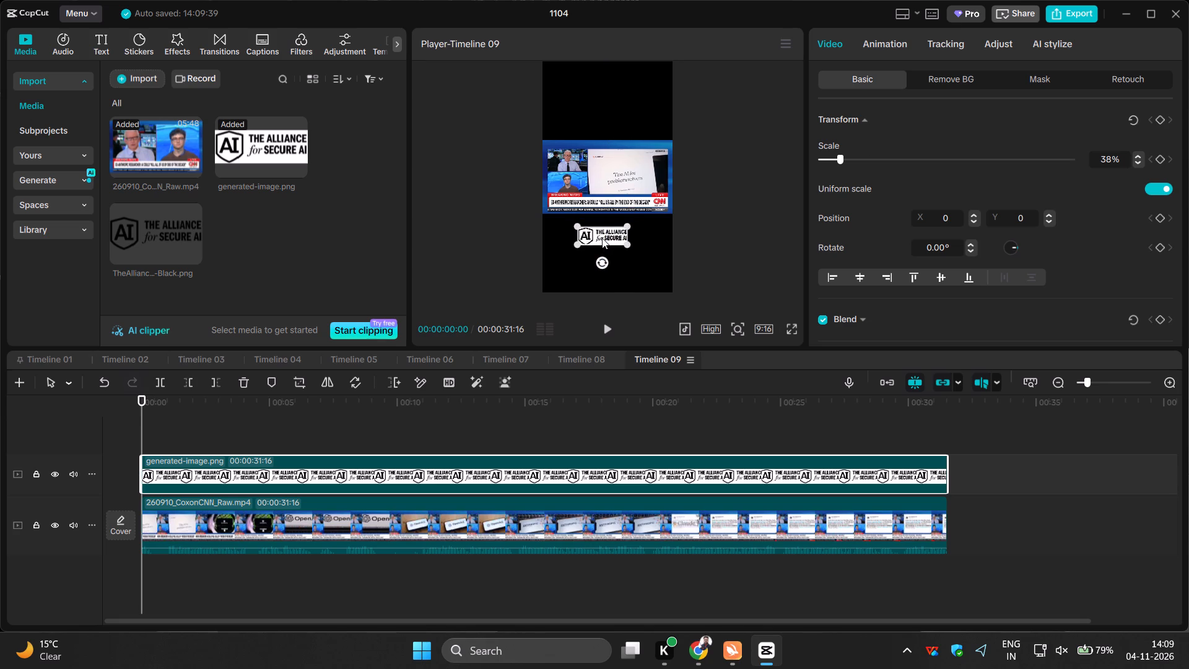
pyautogui.moveTo(602, 238); pyautogui.dragTo(603, 238)
# Move the CNN video into the upper part of the frame, horizontally centred at about Y 830.
pyautogui.moveTo(606, 170); pyautogui.dragTo(611, 121)
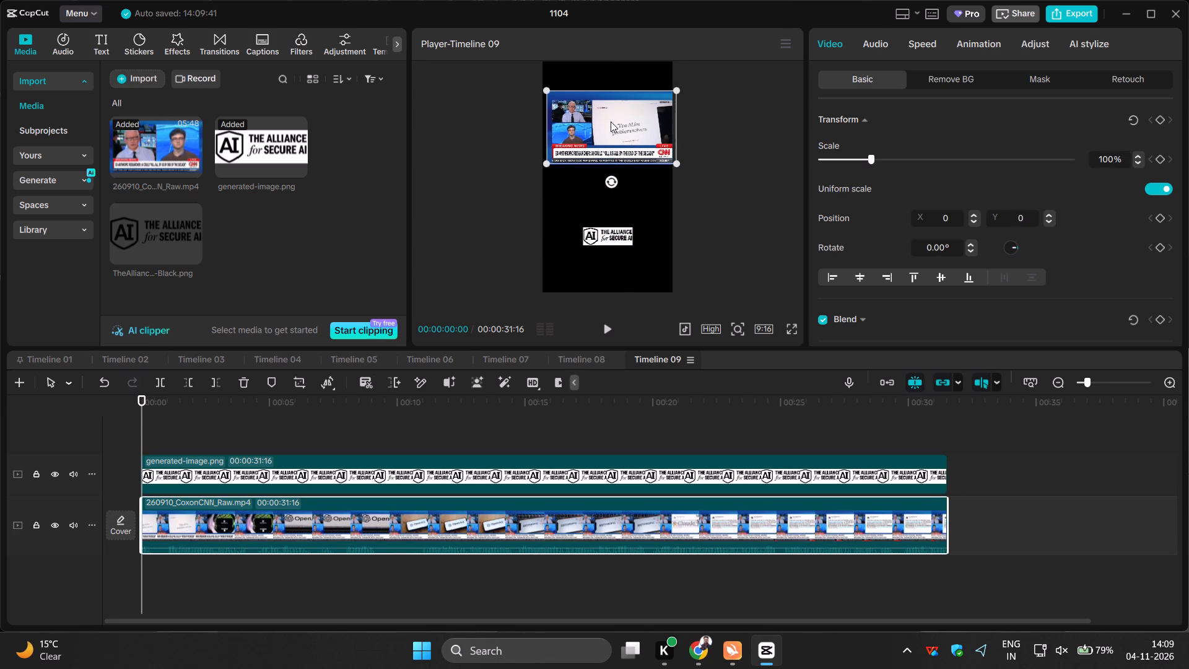
pyautogui.moveTo(611, 121); pyautogui.dragTo(608, 121)
# Refine the logo to 34% scale and position it at X 0, Y -972.
pyautogui.doubleClick(604, 237)
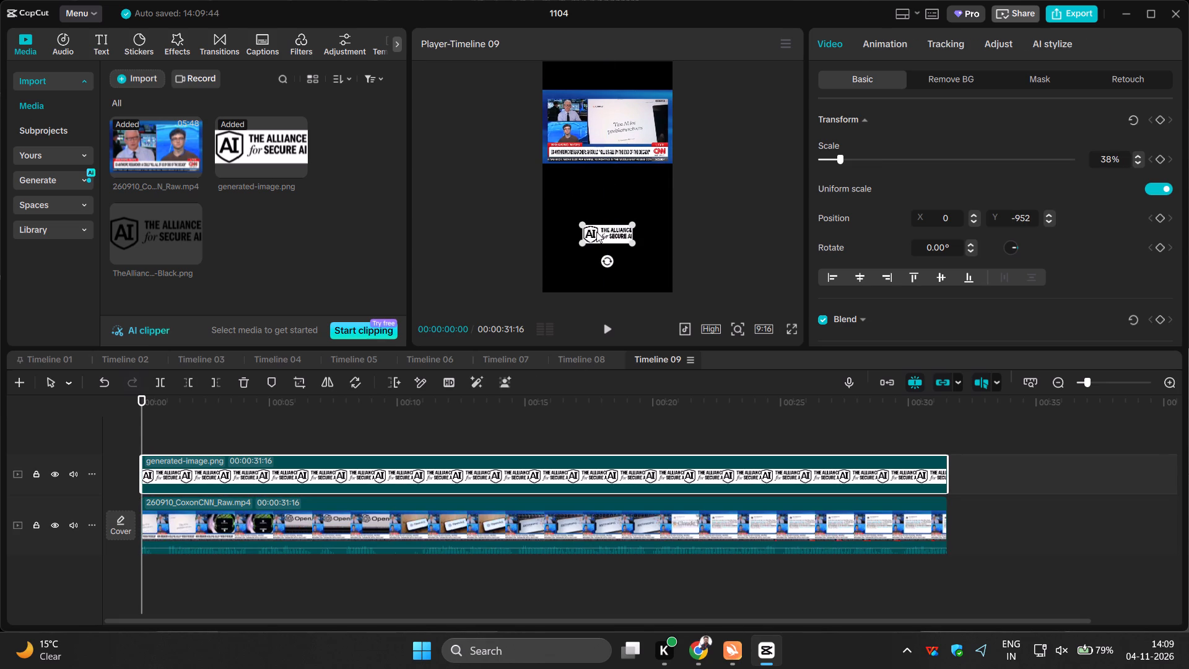
pyautogui.click(578, 224)
pyautogui.click(609, 234)
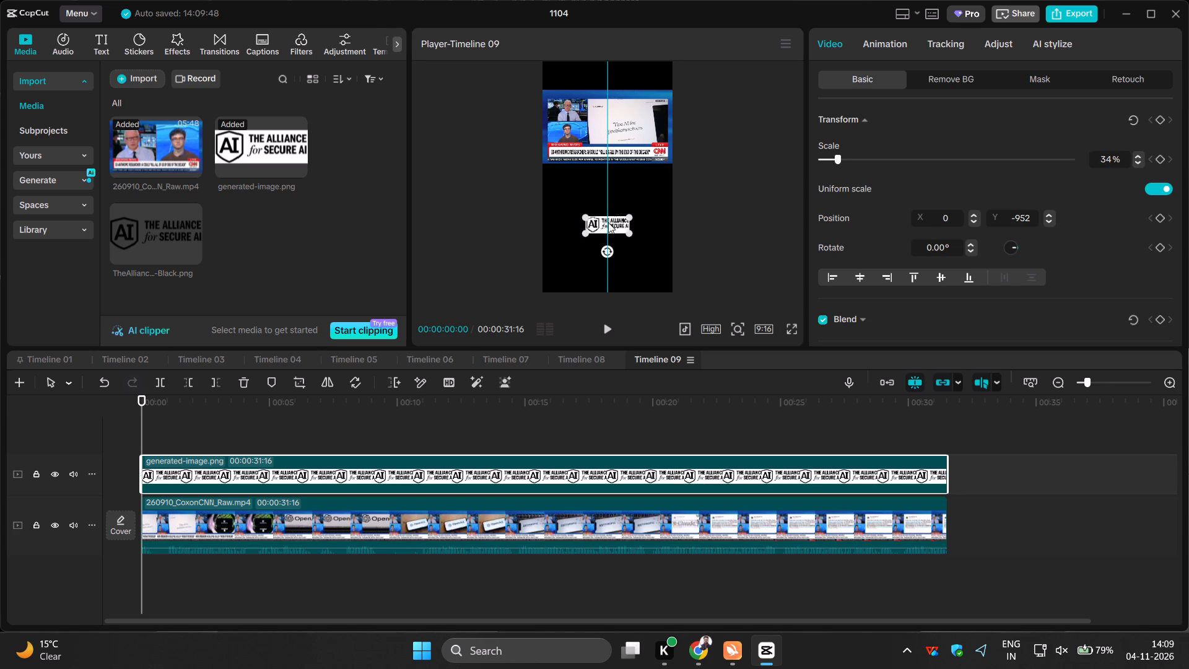
# Nudge the CNN video slightly higher in the frame, keeping it horizontally centred.
pyautogui.doubleClick(621, 121)
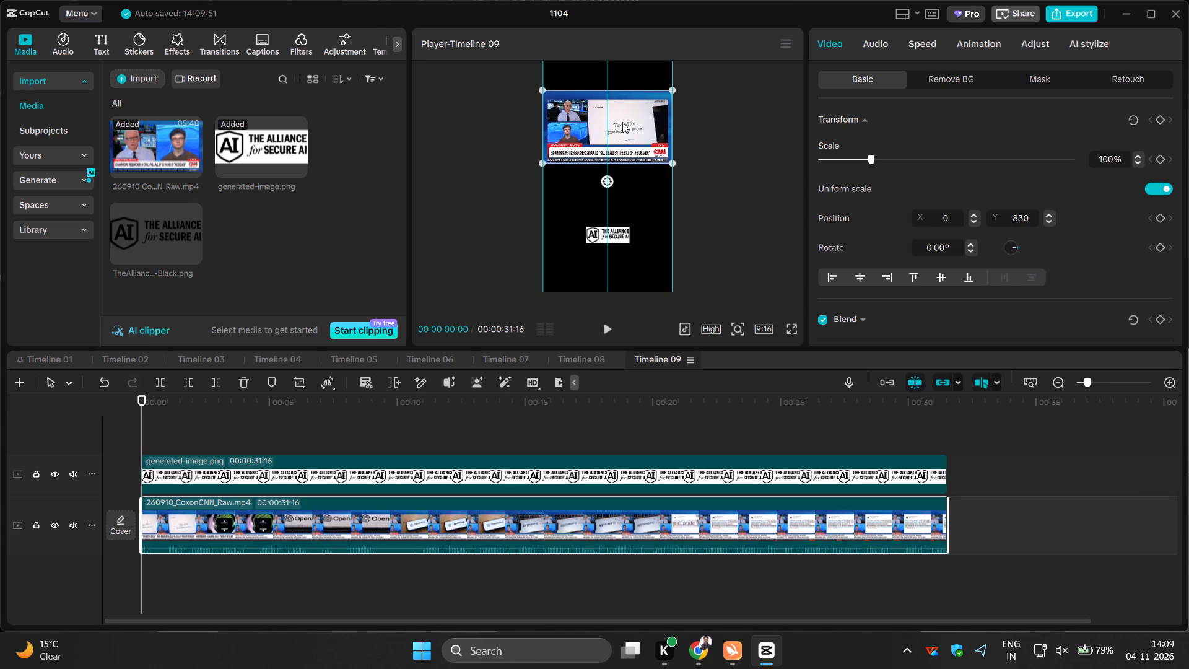
pyautogui.click(738, 167)
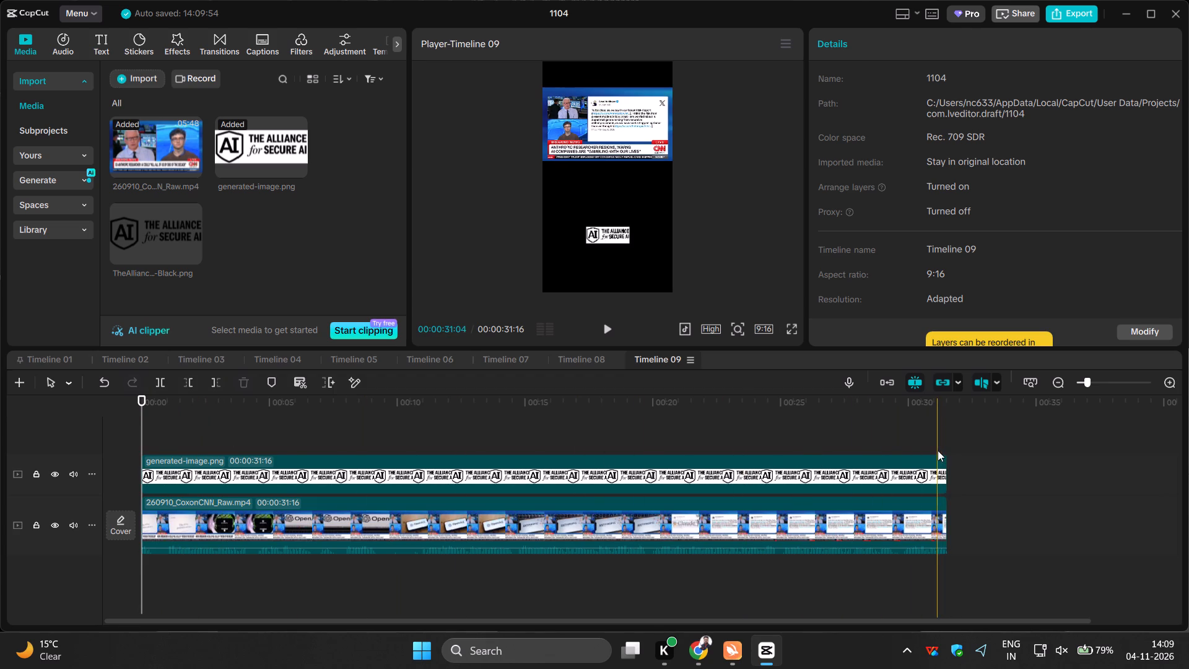
# Export Timeline 09 with the frame rate set to 60fps.
pyautogui.click(1074, 12)
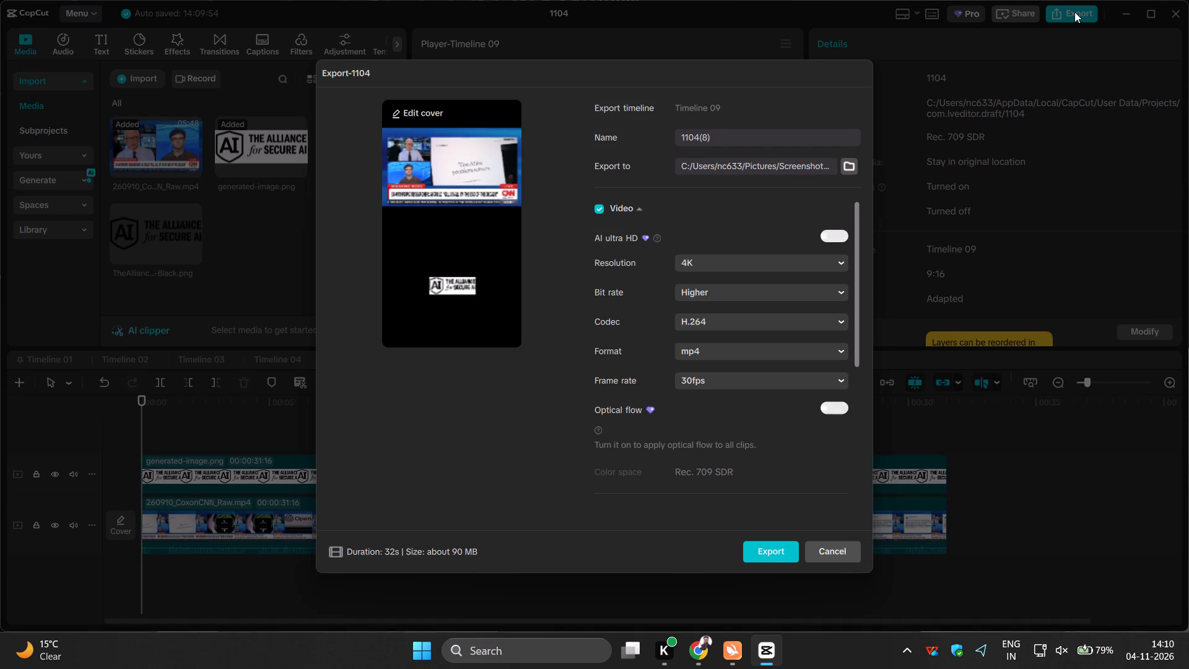
pyautogui.click(723, 374)
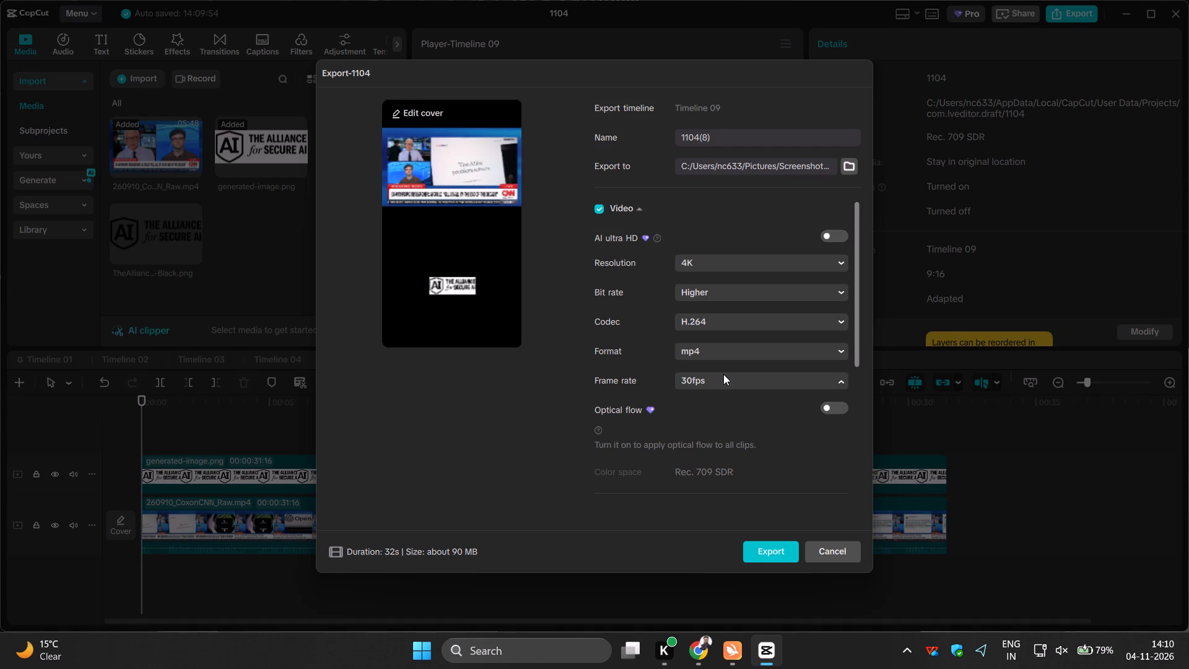
pyautogui.click(714, 558)
pyautogui.click(782, 552)
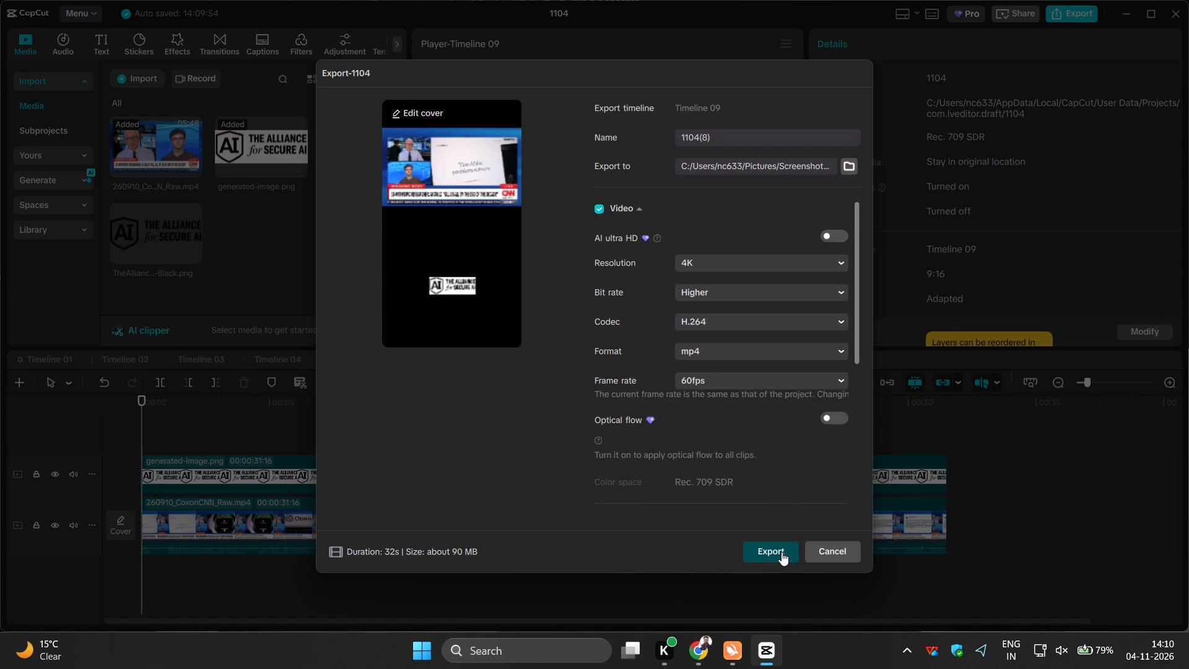
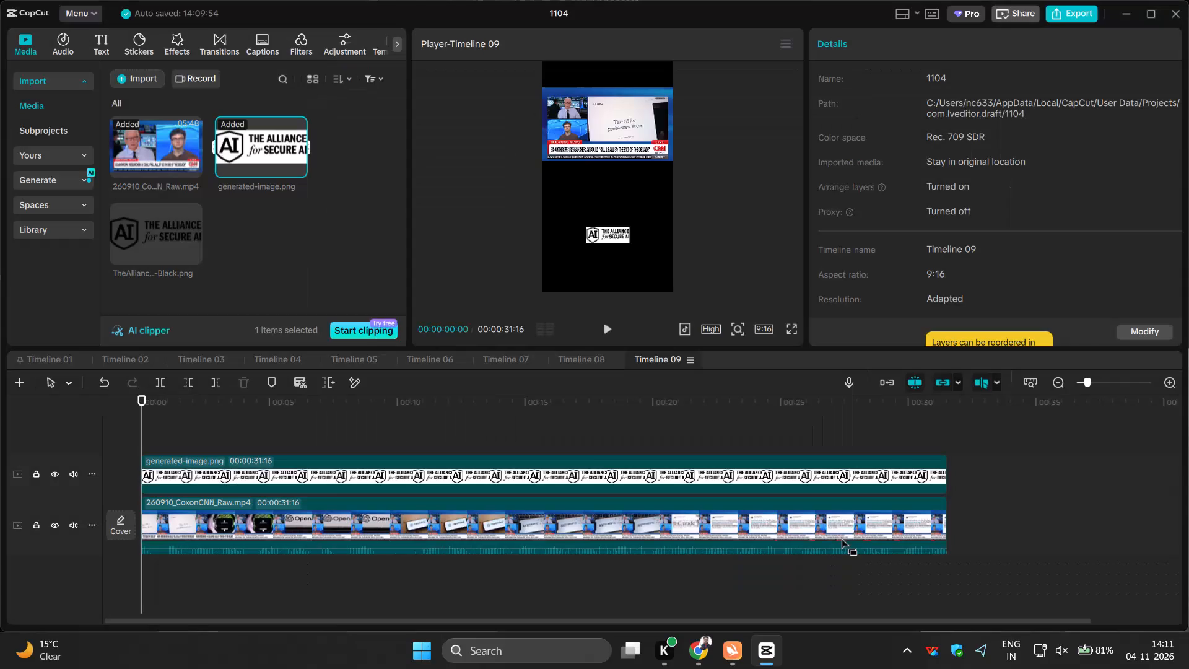
# Create a new timeline and add the CNN interview video to it.
pyautogui.click(20, 381)
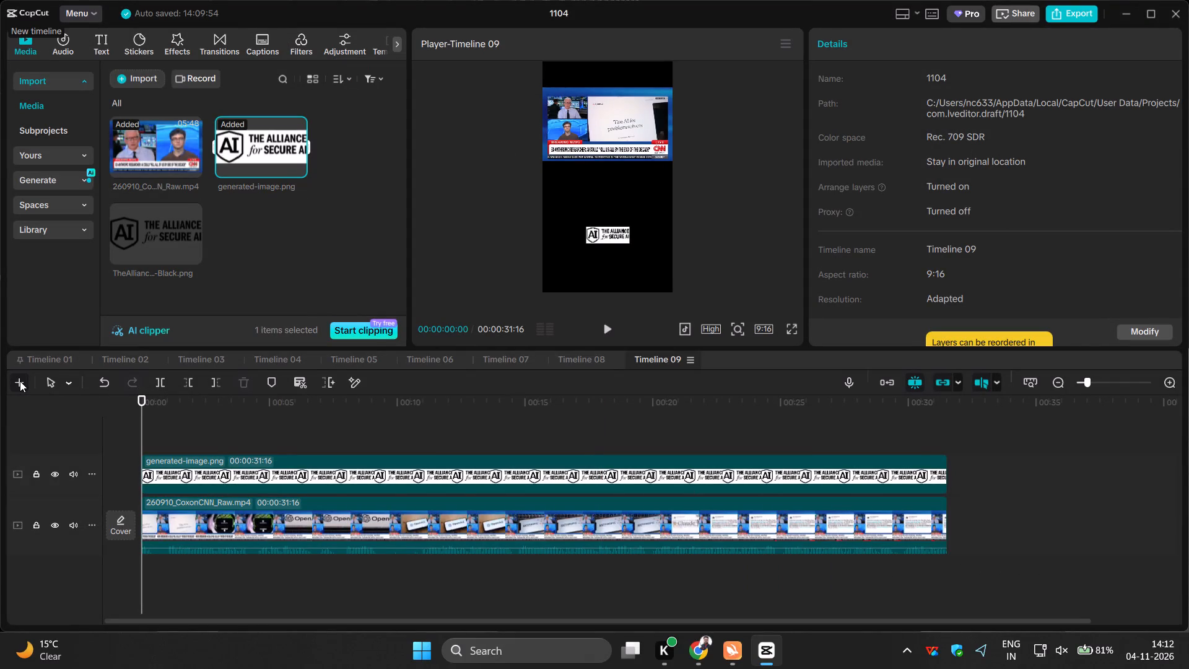
pyautogui.click(194, 169)
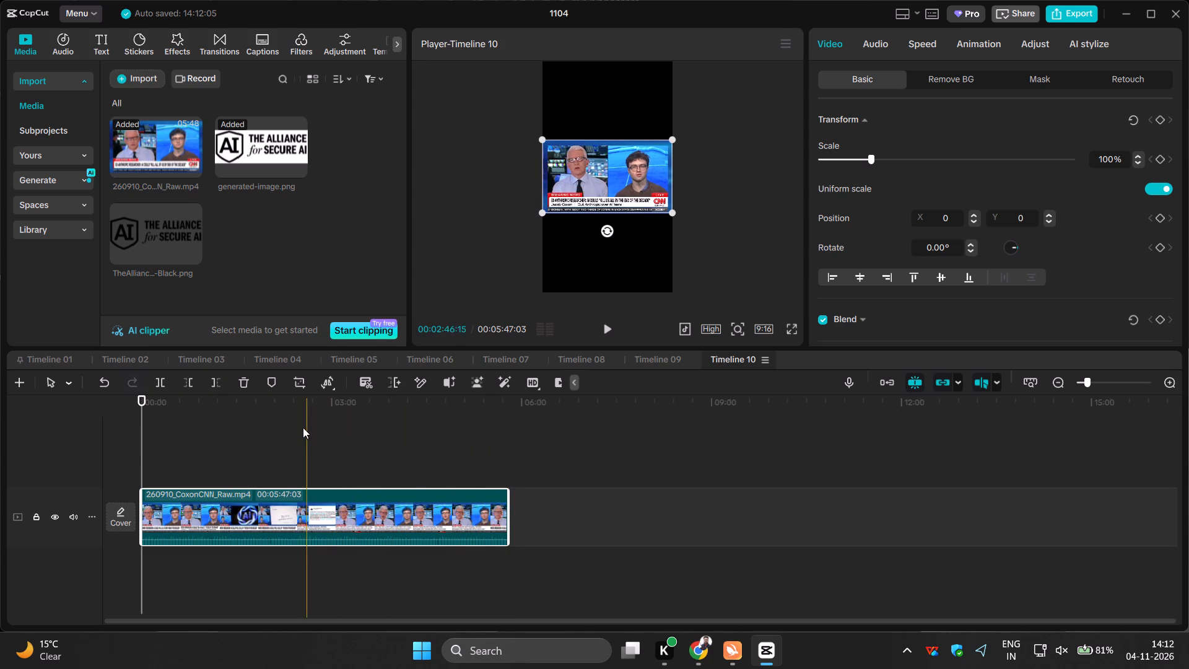
# Split the CNN video at 00:01:19:11, delete the part before the cut, and move the remaining clip to the timeline start.
pyautogui.click(233, 415)
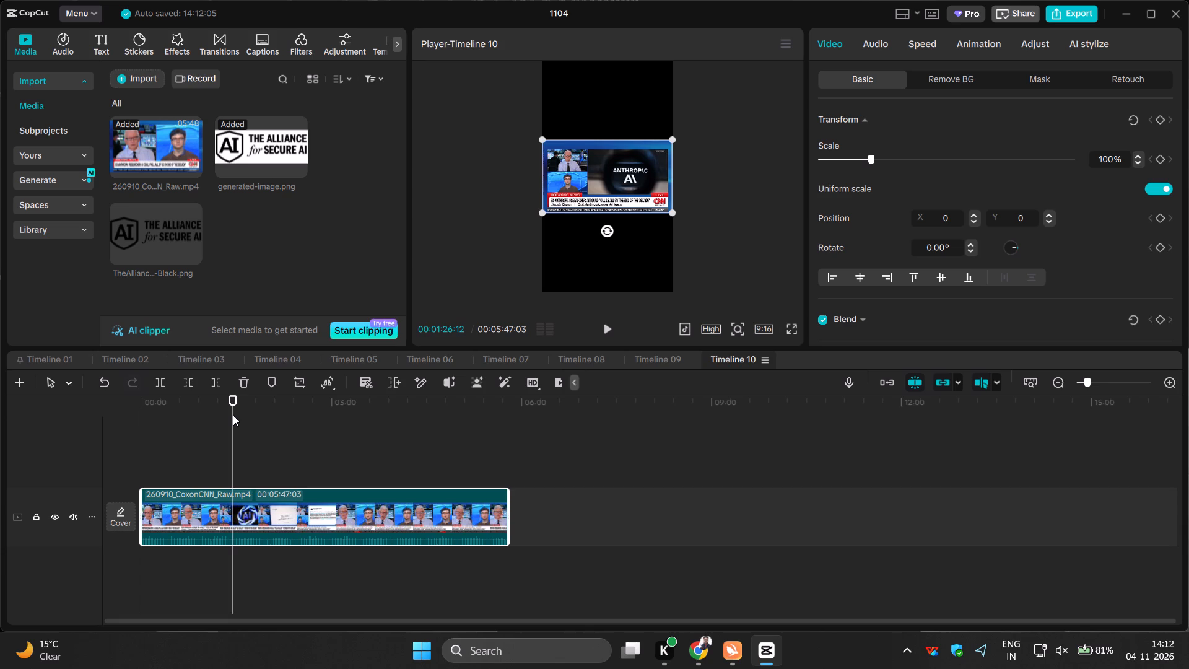
pyautogui.click(225, 415)
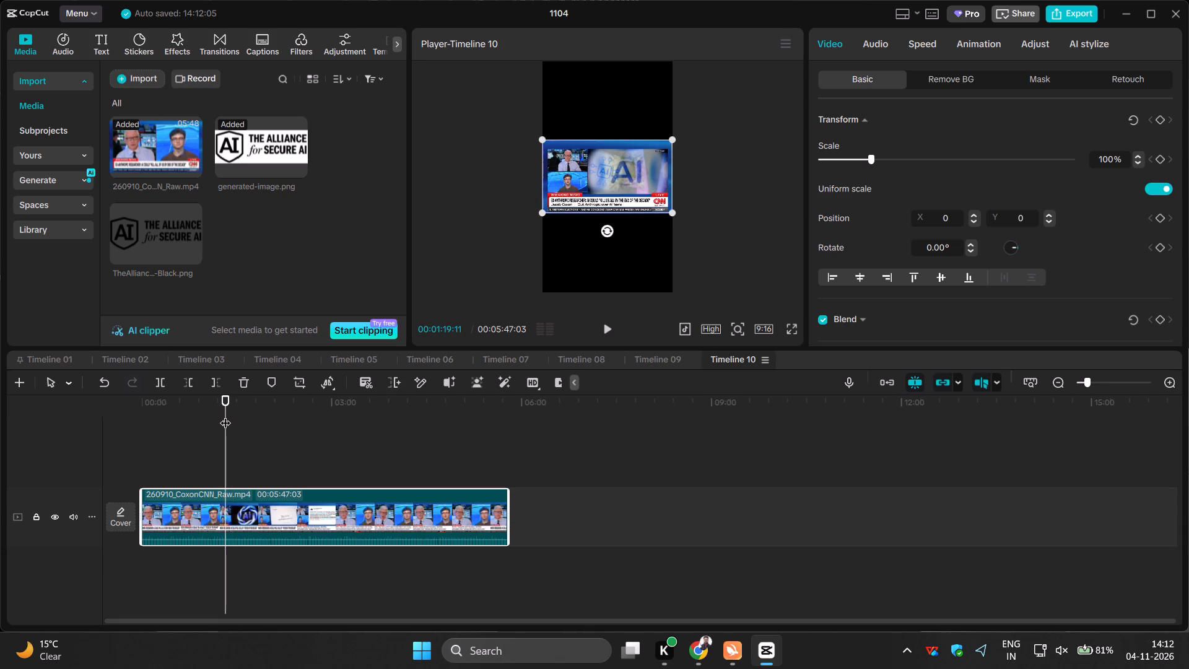
pyautogui.click(155, 383)
pyautogui.click(179, 504)
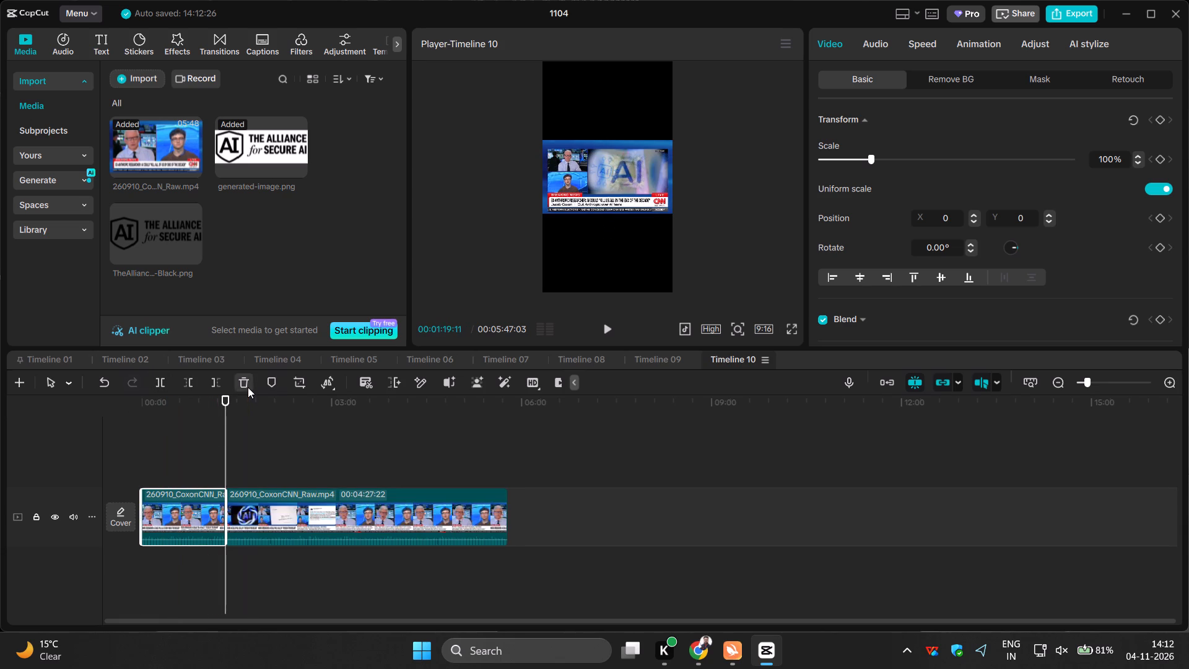
pyautogui.click(248, 387)
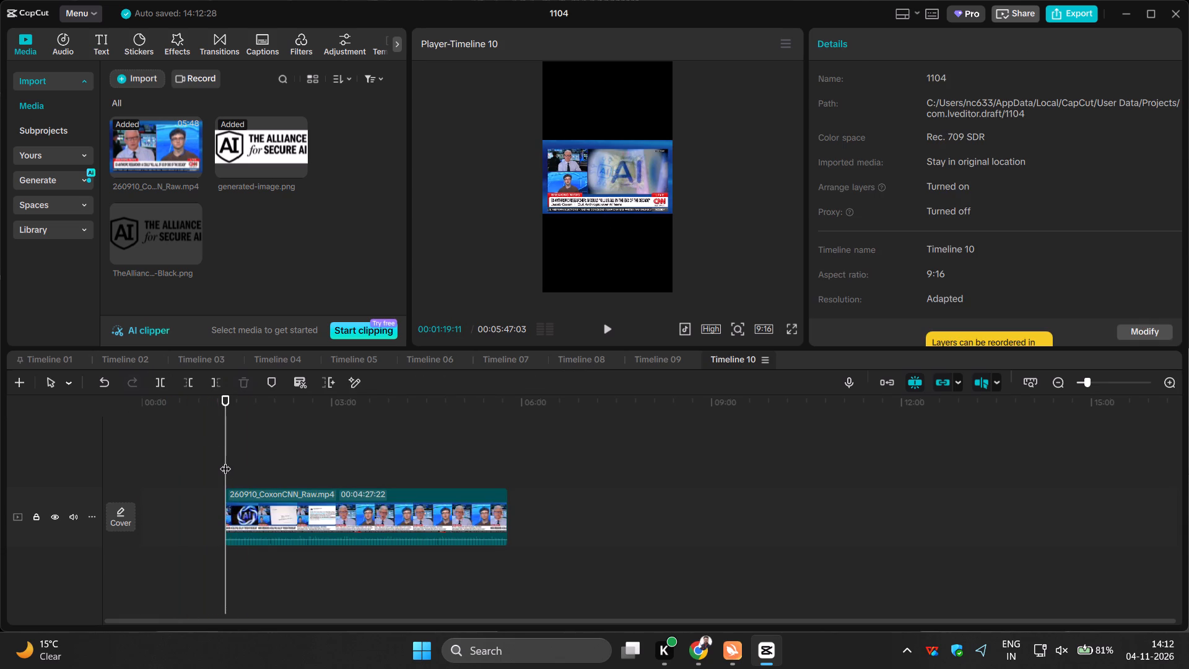
pyautogui.moveTo(281, 533); pyautogui.dragTo(175, 531)
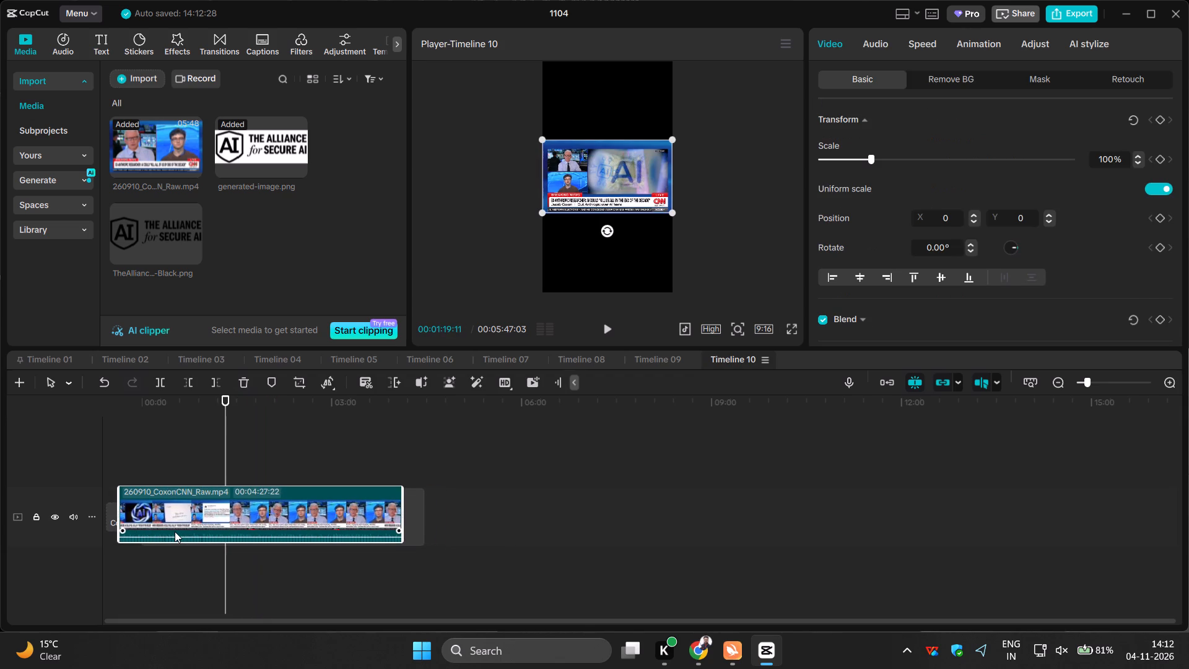
pyautogui.moveTo(175, 531); pyautogui.dragTo(180, 533)
# Split the CNN clip at 00:00:28:18 and delete everything after the cut.
pyautogui.click(137, 455)
pyautogui.click(137, 455)
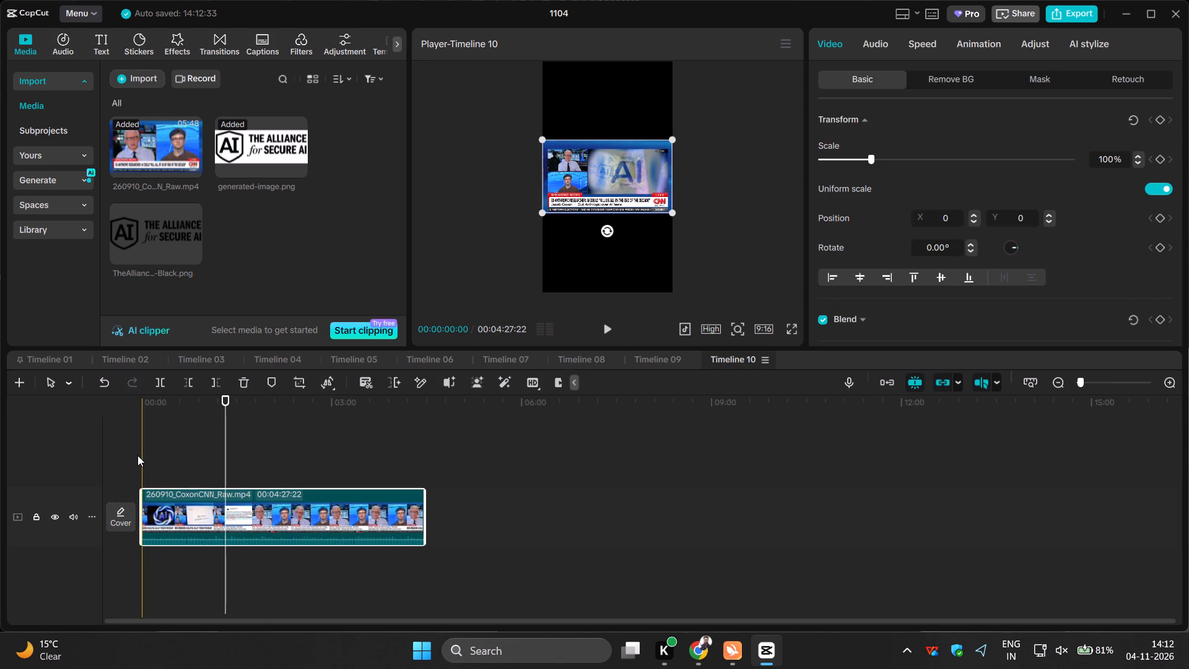
pyautogui.moveTo(155, 455); pyautogui.dragTo(136, 455)
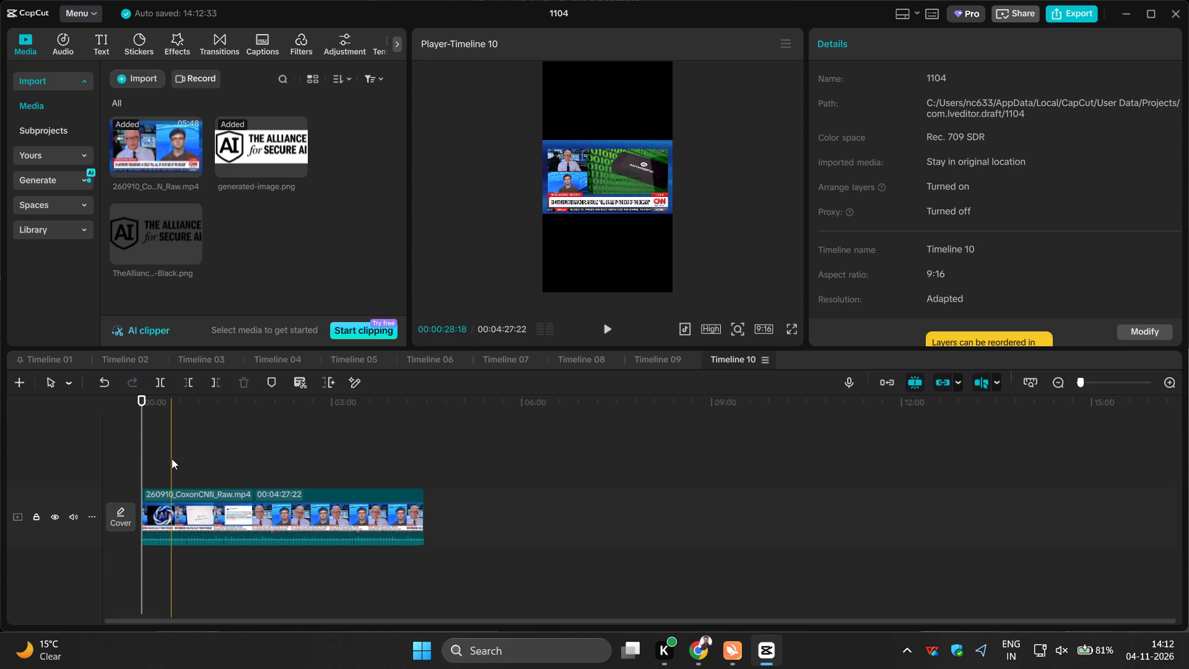
pyautogui.click(172, 458)
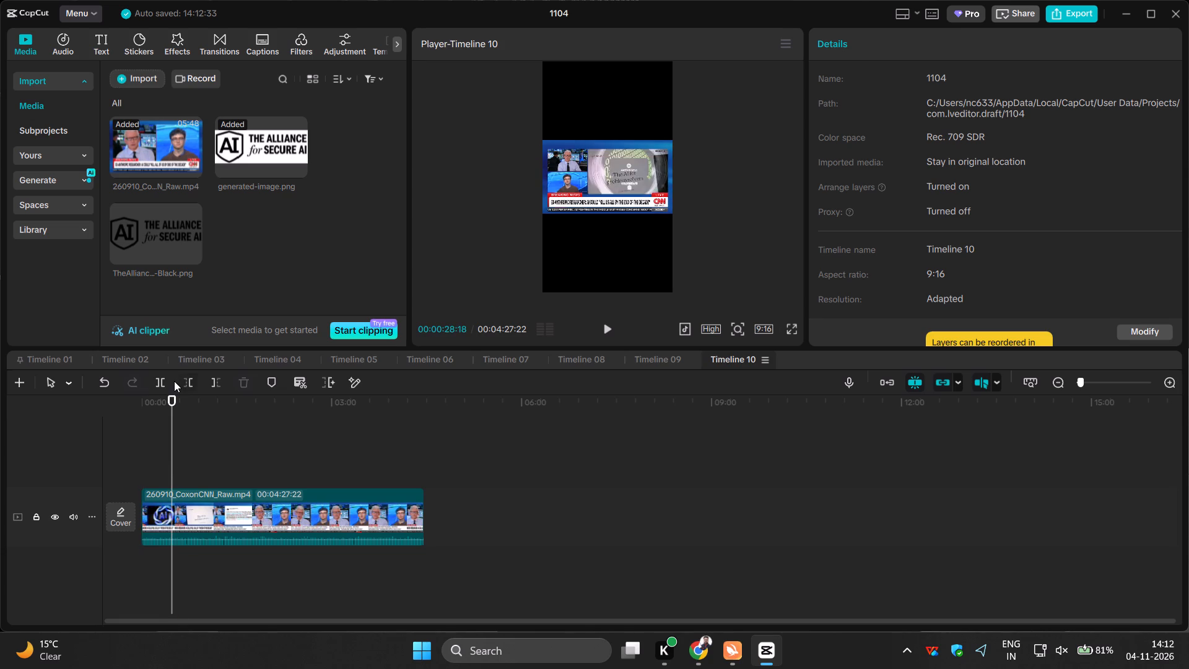
pyautogui.click(163, 380)
pyautogui.click(216, 502)
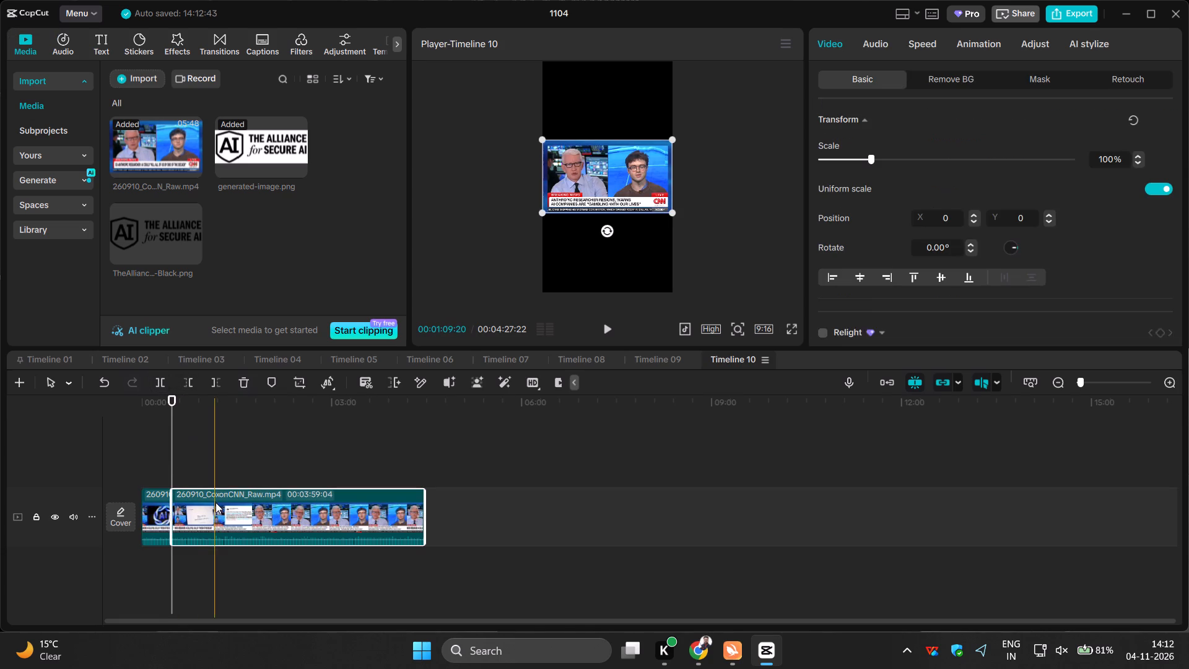
pyautogui.click(238, 382)
# Move the CNN video into the upper part of the frame, horizontally centred at about Y 727.
pyautogui.click(629, 186)
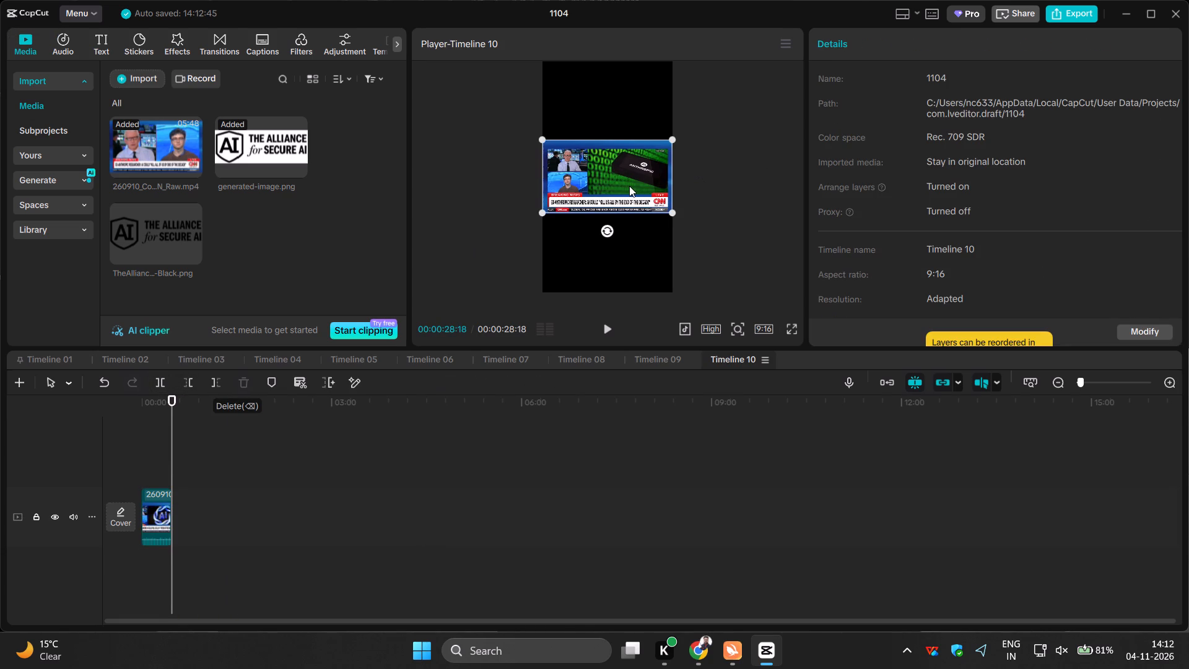
pyautogui.moveTo(629, 186); pyautogui.dragTo(632, 142)
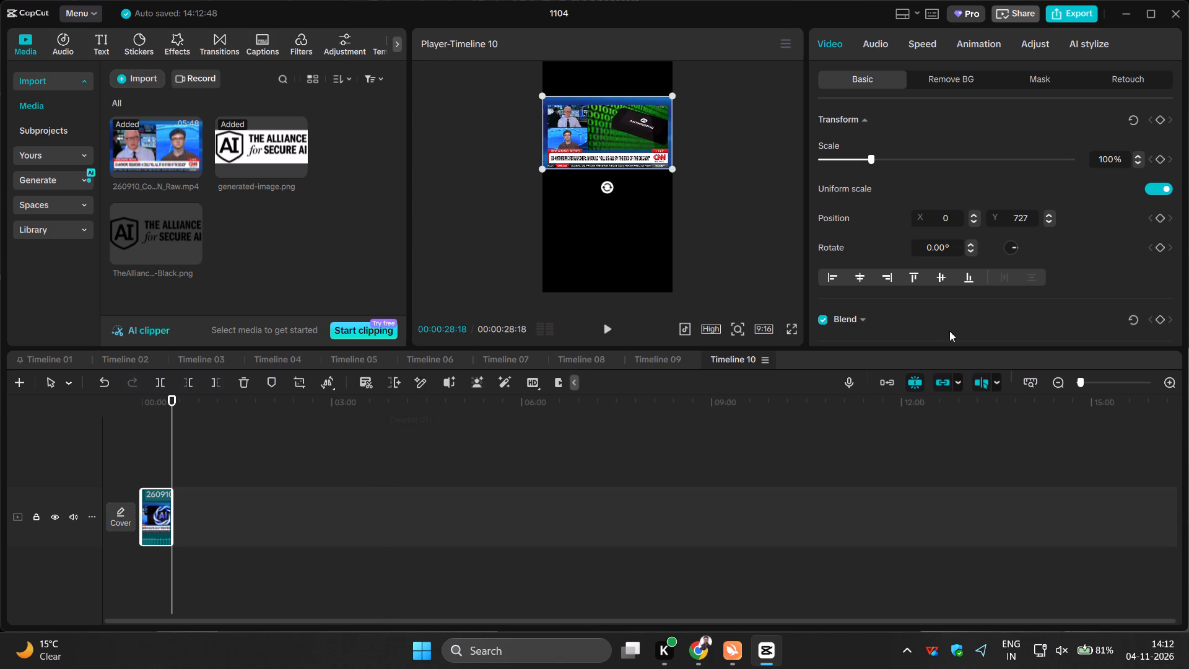
# Add the generated-image.png logo above the CNN clip from the timeline start and extend it to the clip's full 00:00:28:18 length.
pyautogui.click(1031, 382)
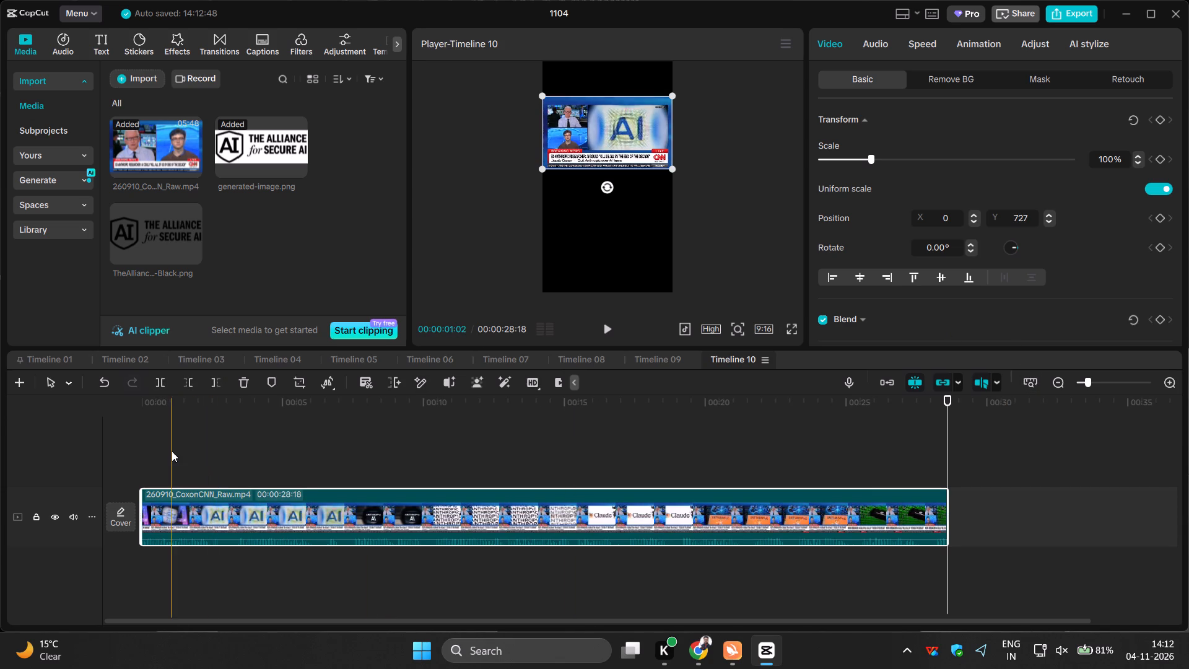
pyautogui.click(172, 451)
pyautogui.moveTo(172, 451); pyautogui.dragTo(141, 451)
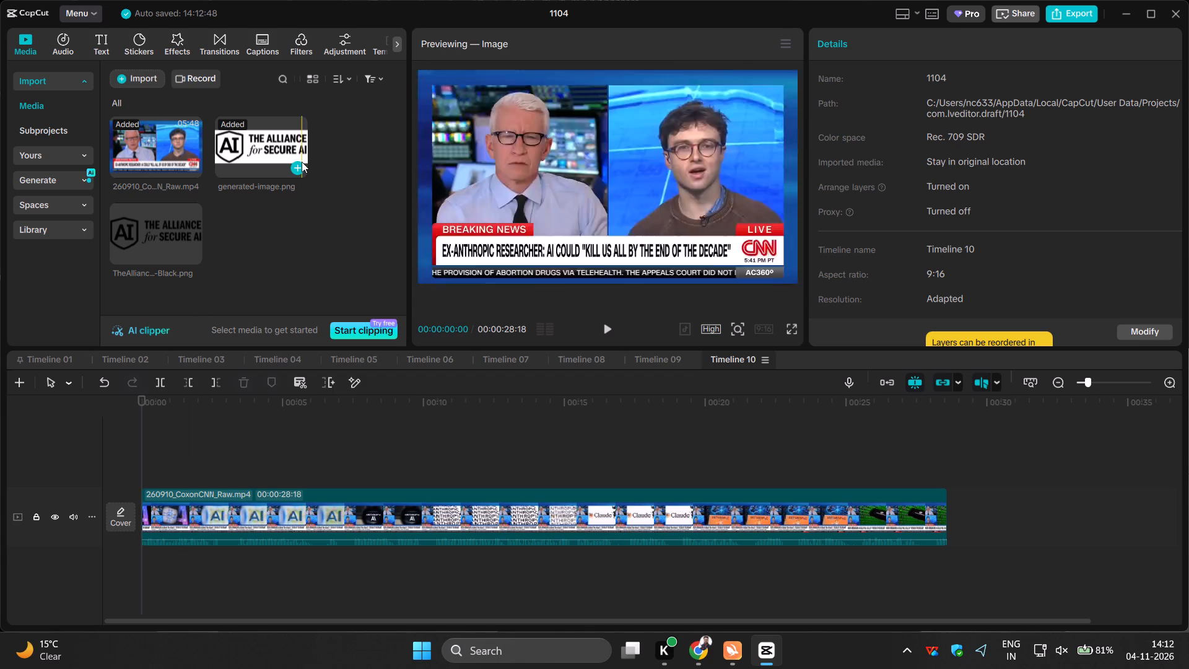
pyautogui.click(295, 169)
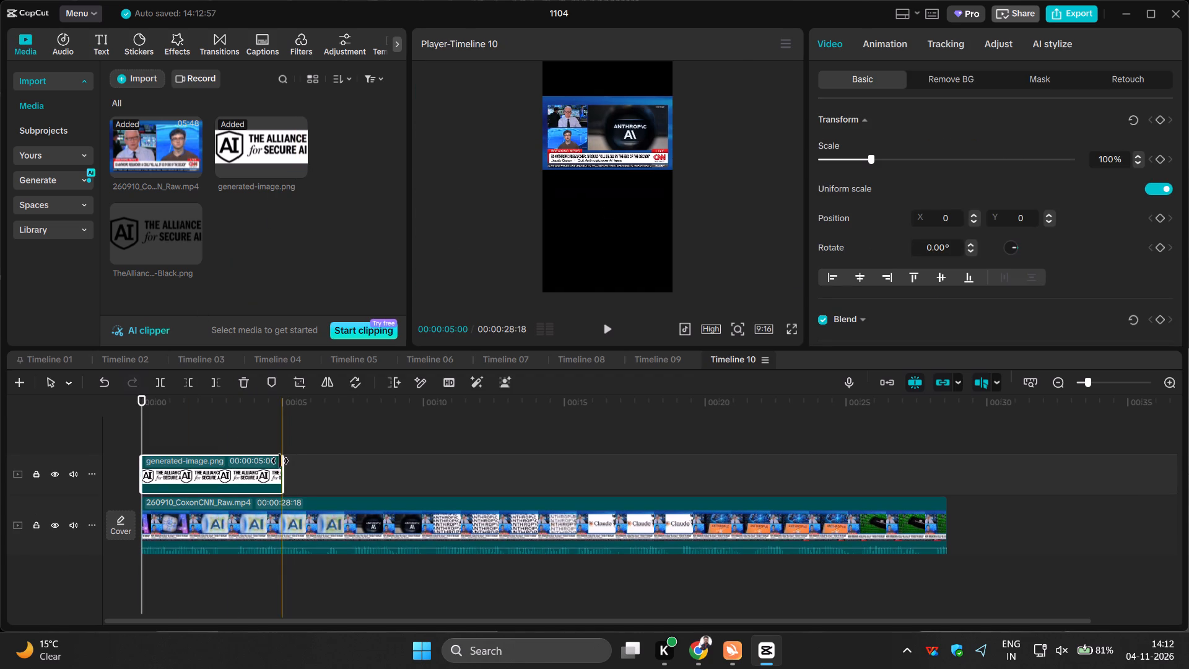
pyautogui.moveTo(281, 467); pyautogui.dragTo(941, 489)
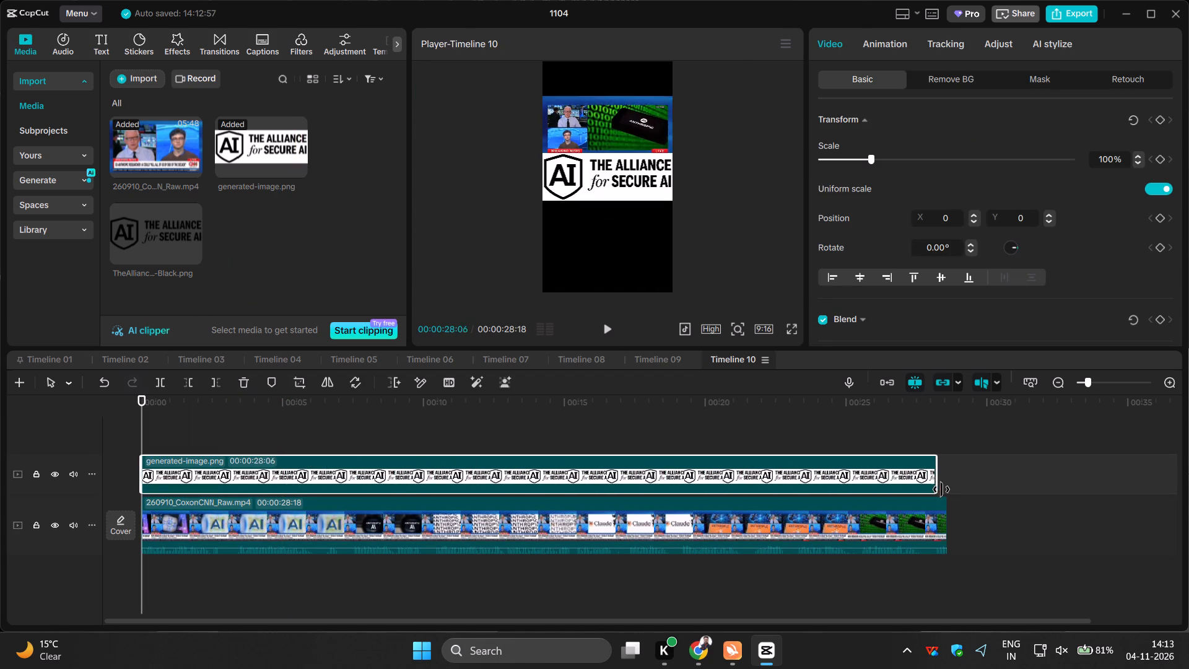
pyautogui.moveTo(941, 489); pyautogui.dragTo(949, 491)
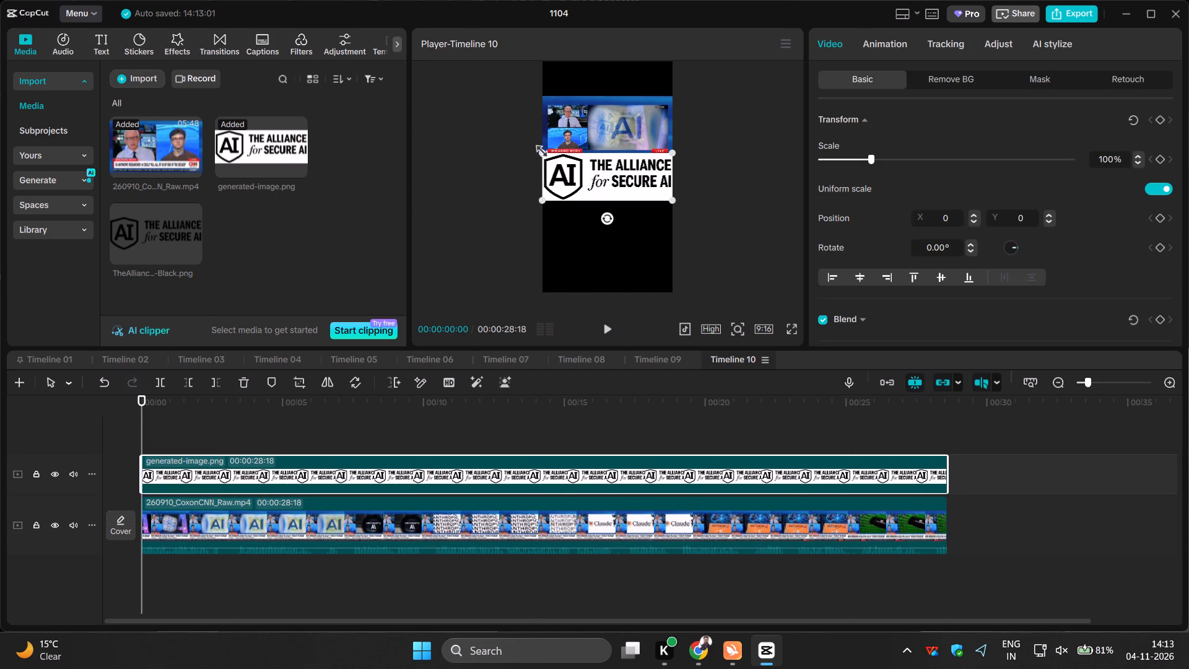
# Shrink the logo to about 31% scale and place it centred in the black area below the CNN video.
pyautogui.moveTo(538, 149); pyautogui.dragTo(603, 185)
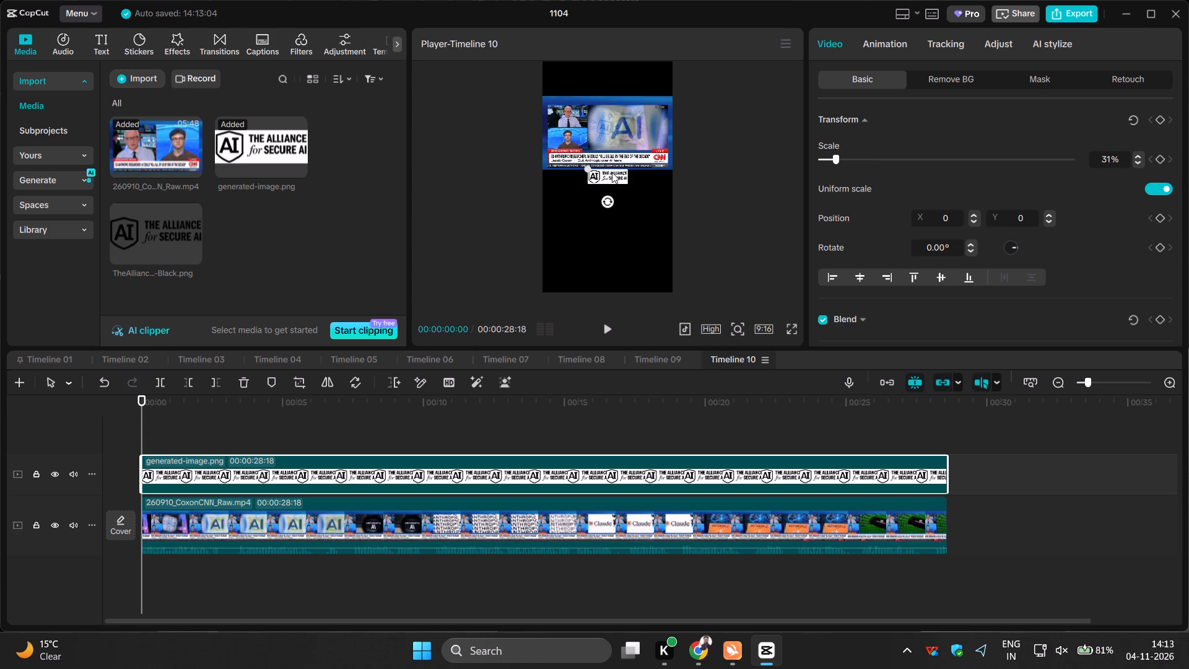
pyautogui.moveTo(611, 175); pyautogui.dragTo(609, 232)
pyautogui.click(726, 177)
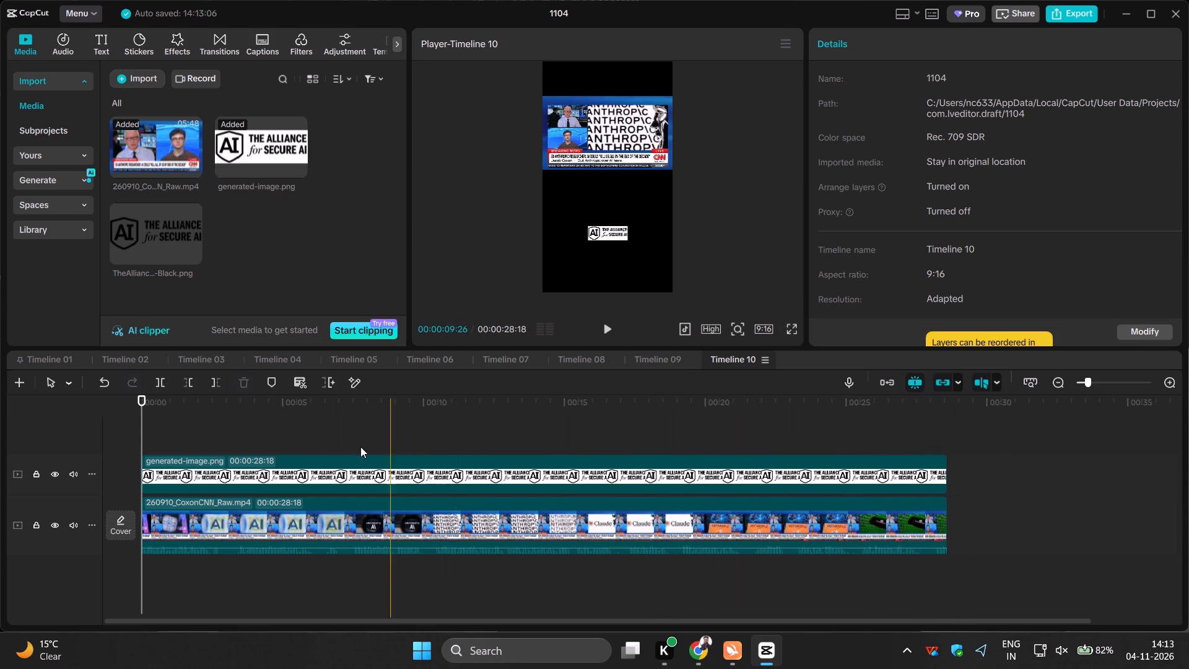
# Export Timeline 10 with the frame rate set to 60fps.
pyautogui.click(1065, 15)
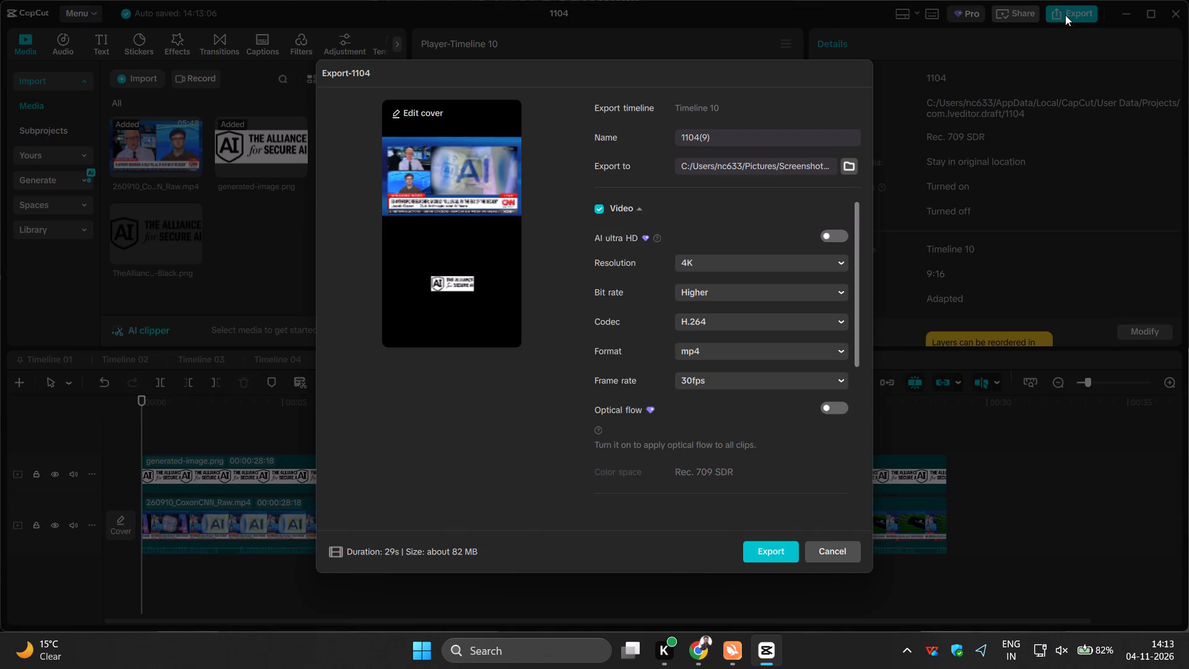
pyautogui.click(834, 379)
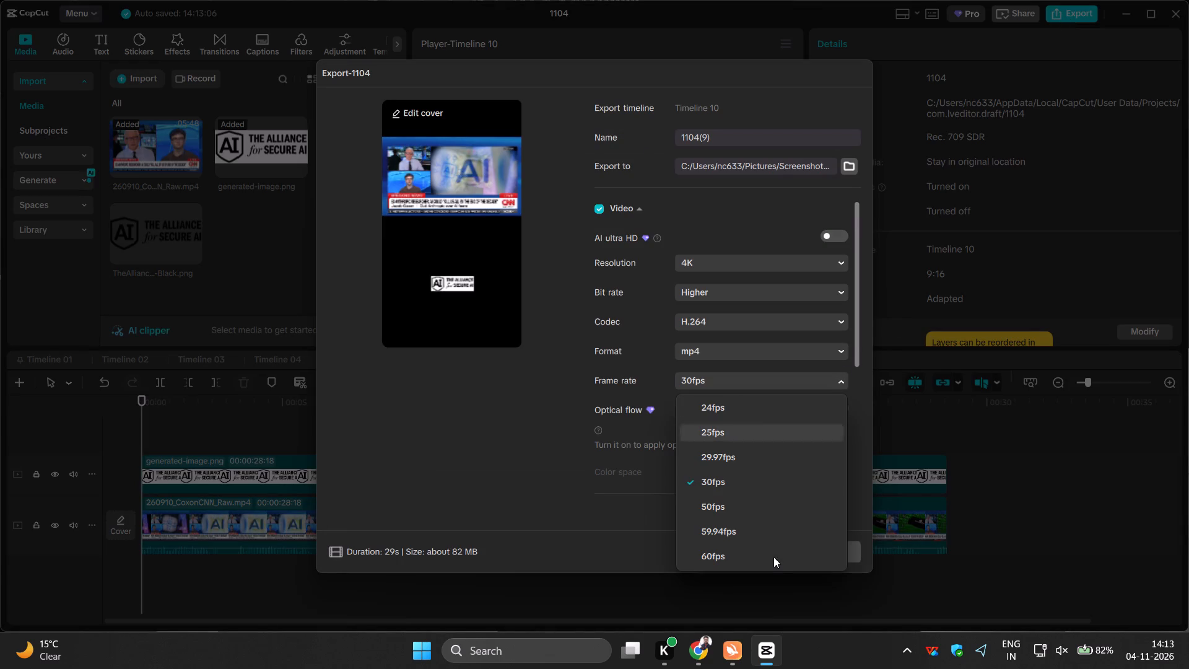
pyautogui.click(772, 561)
pyautogui.click(778, 545)
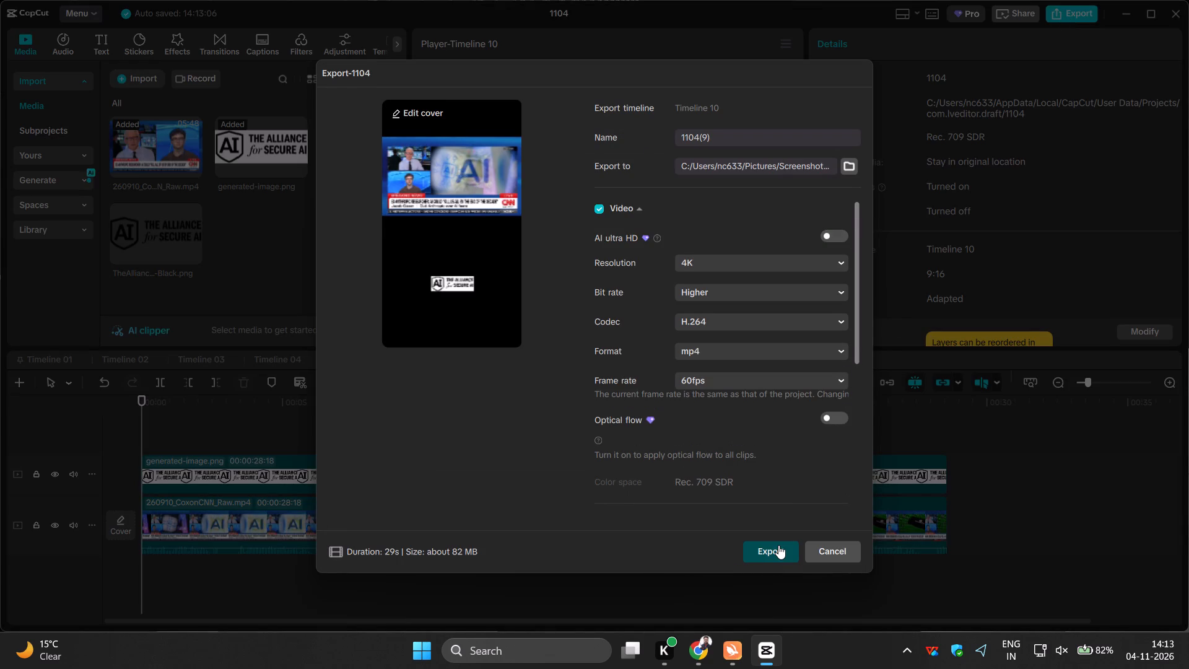
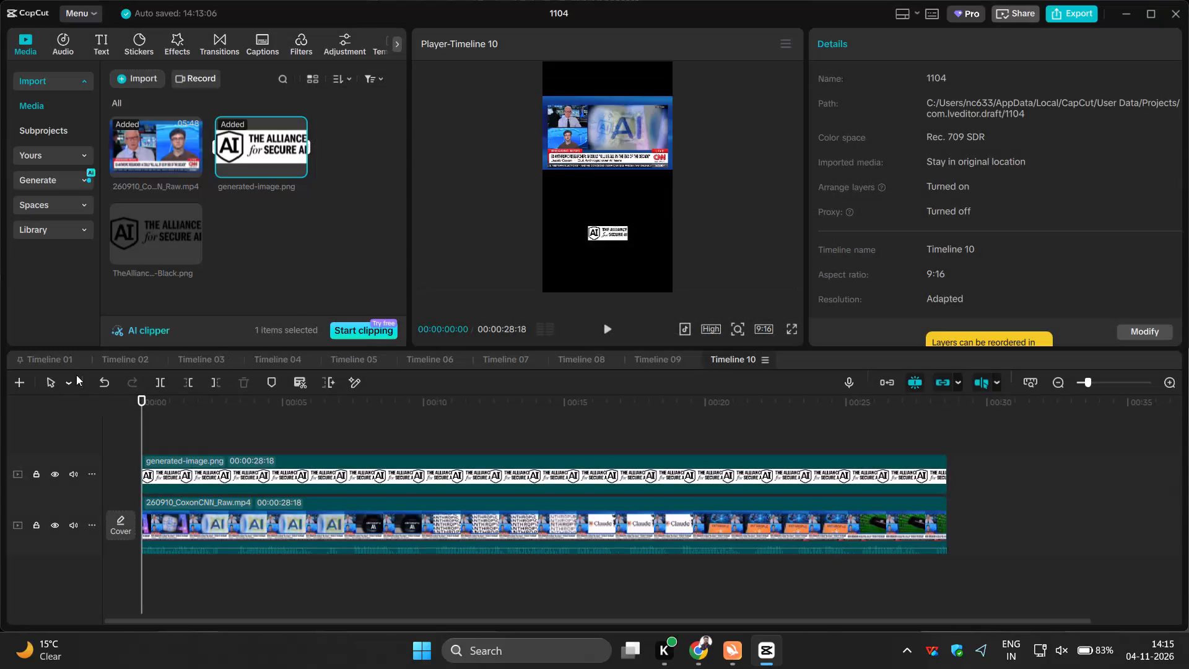
# Add a new timeline to the project for the next short video.
pyautogui.click(24, 383)
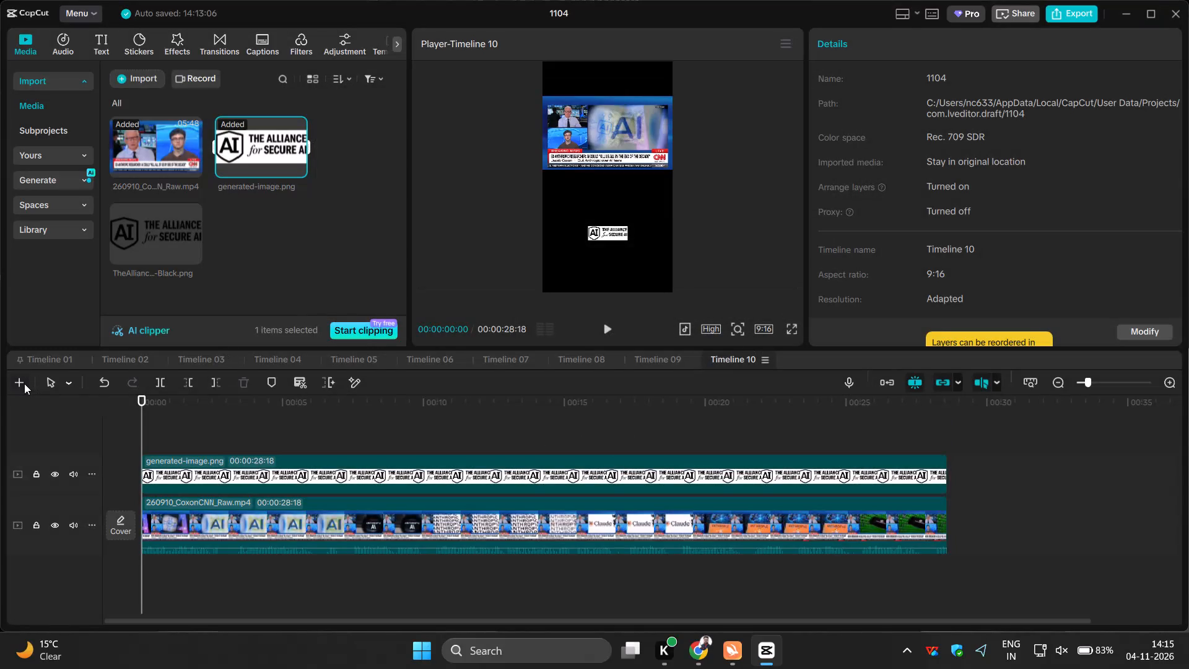